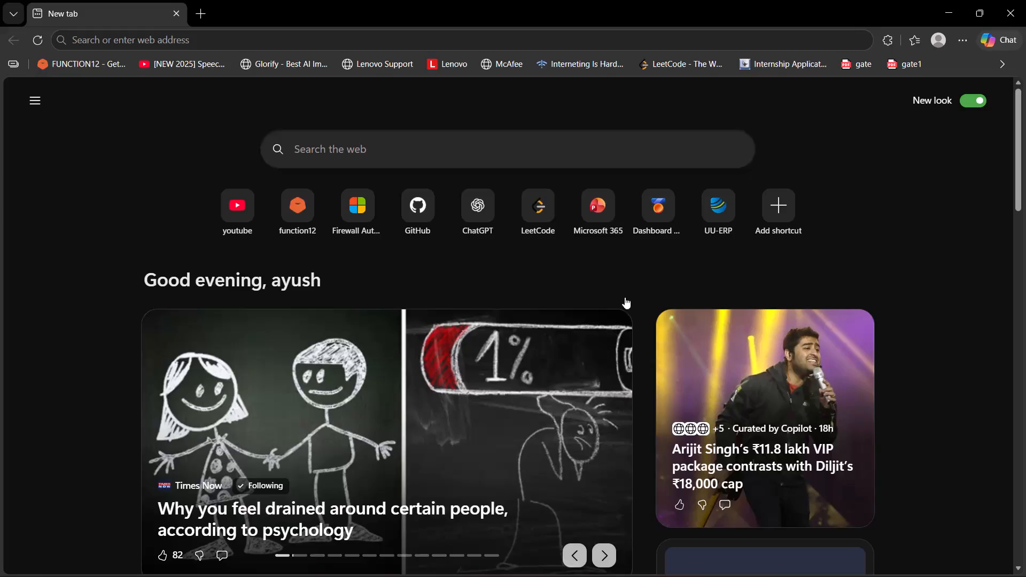
Replace the current tab with a fresh one and search the web for "online video editor free".
left_click(199, 12)
left_click(180, 15)
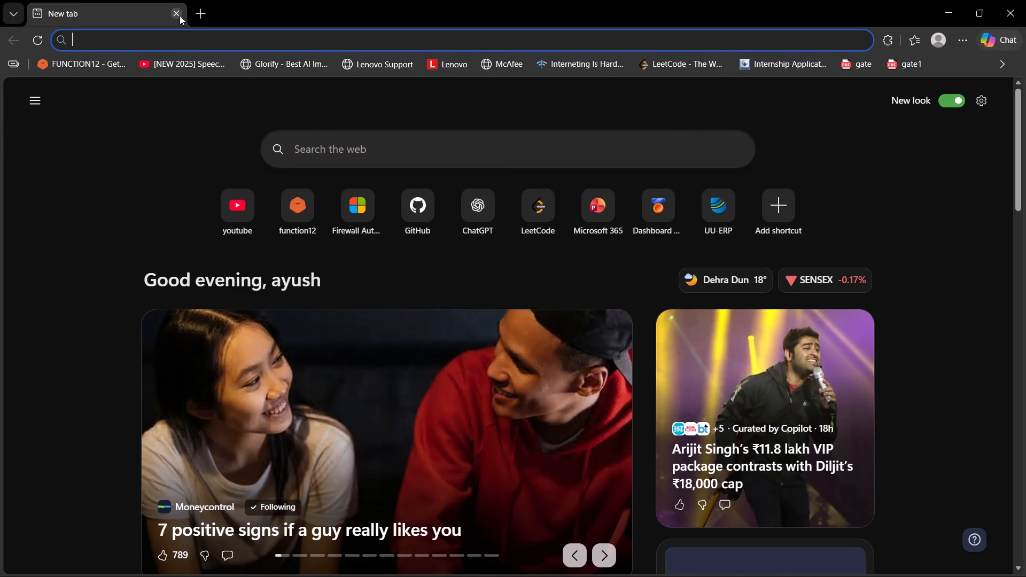
type("online video")
key("space")
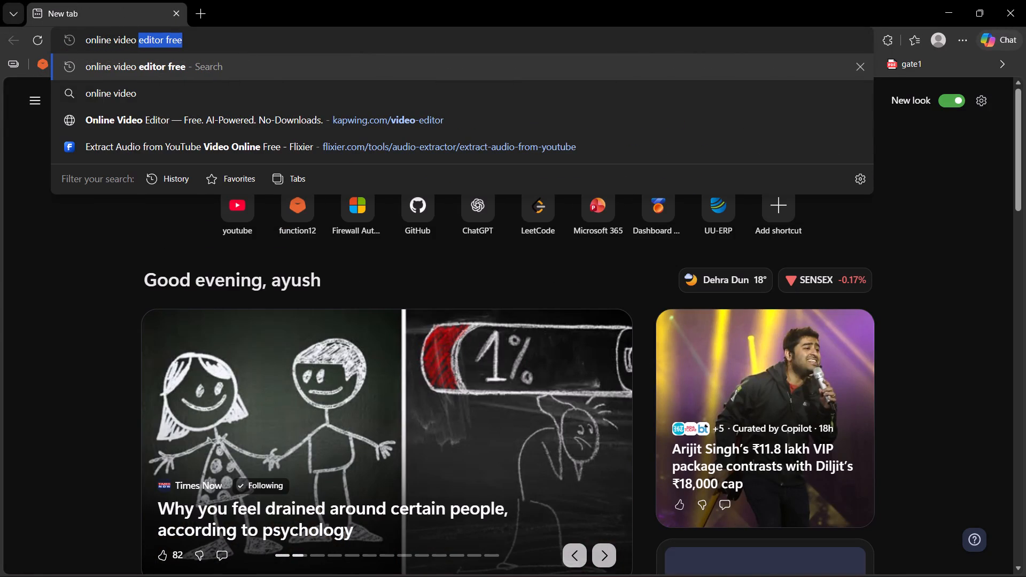
key("Right")
key("Return")
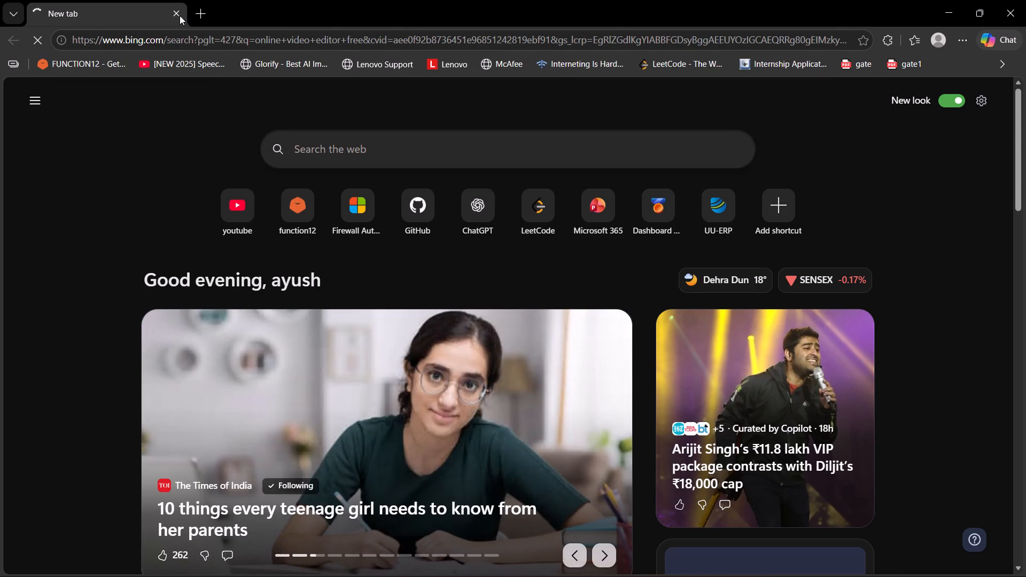
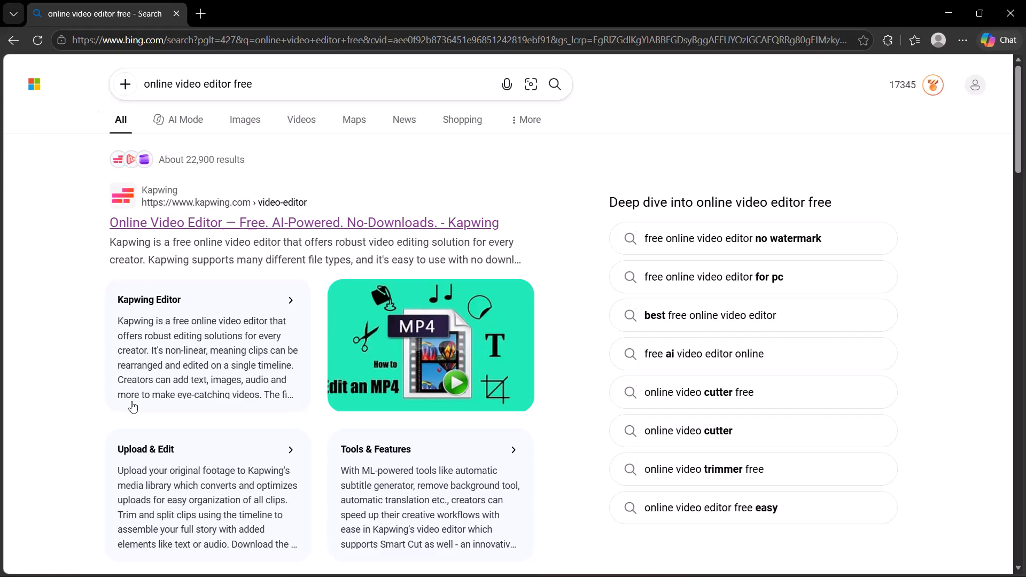
Open the Microsoft Clipchamp free online video editor page from the search results and start its option to create videos for free.
scroll(131, 401, "down", 4)
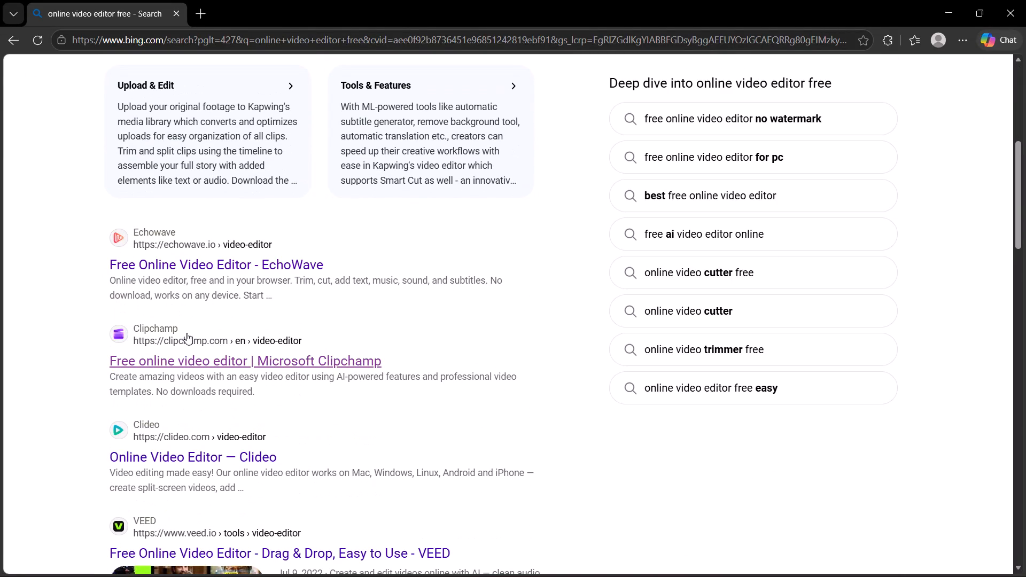
left_click(189, 360)
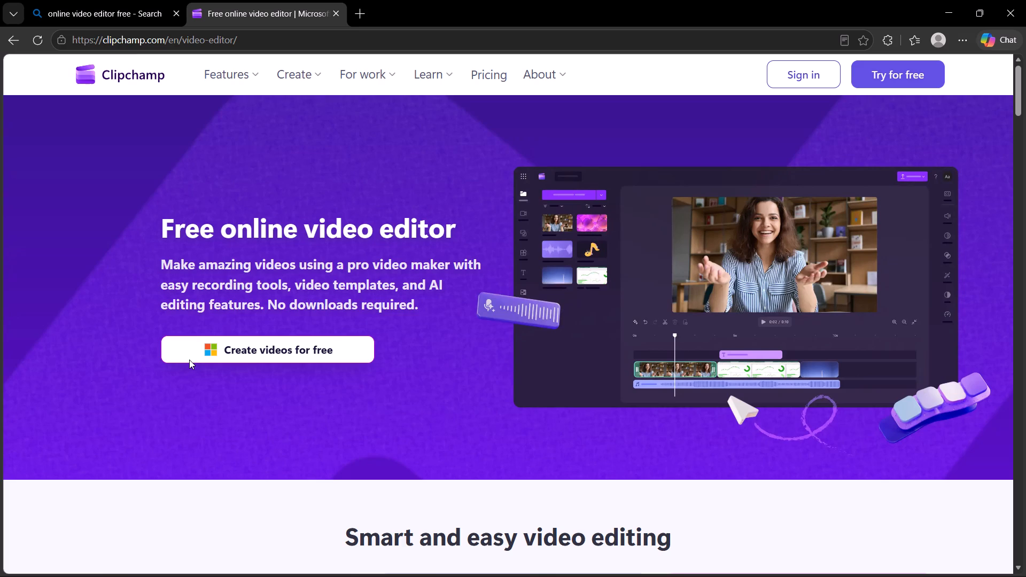
left_click(260, 358)
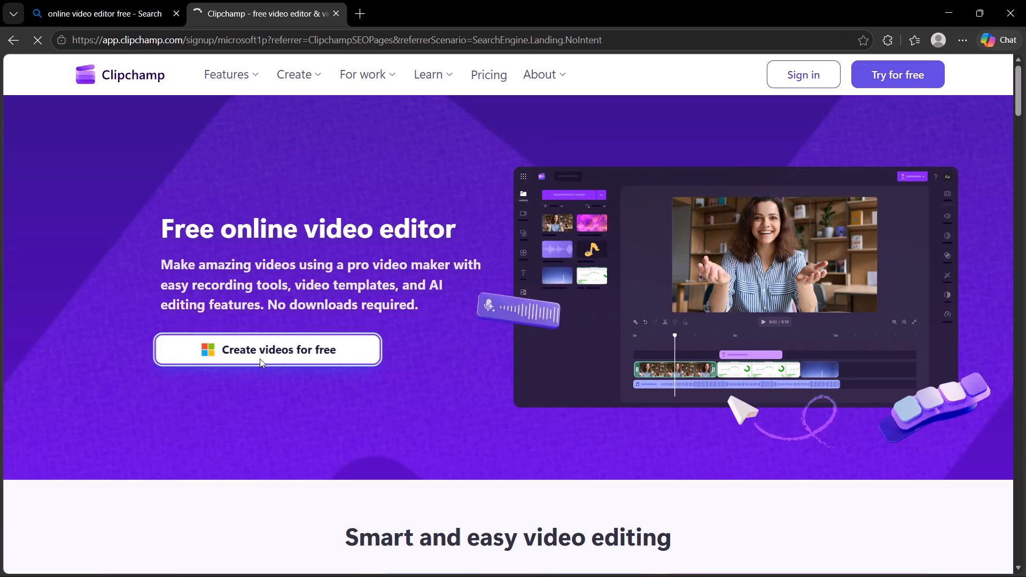
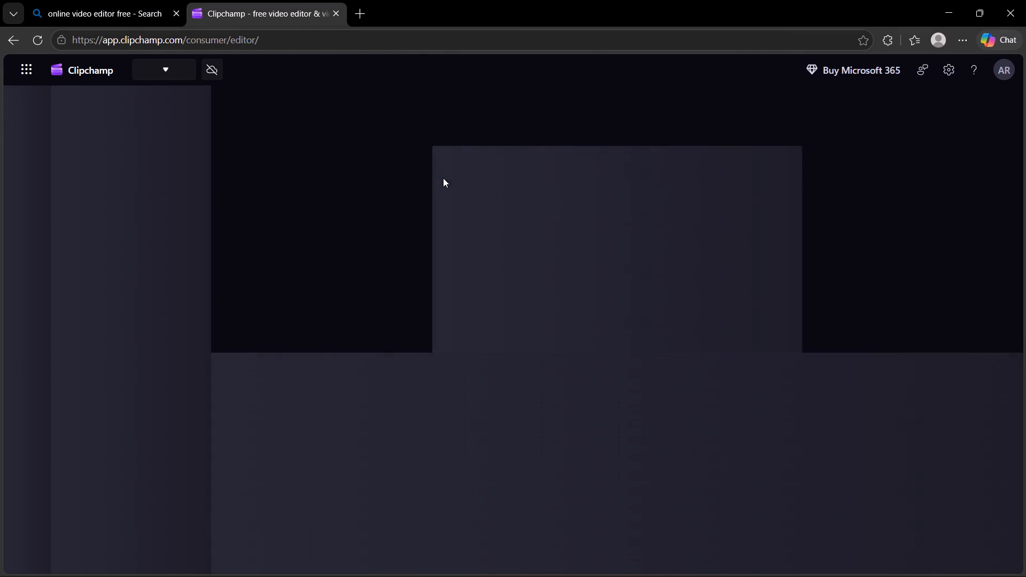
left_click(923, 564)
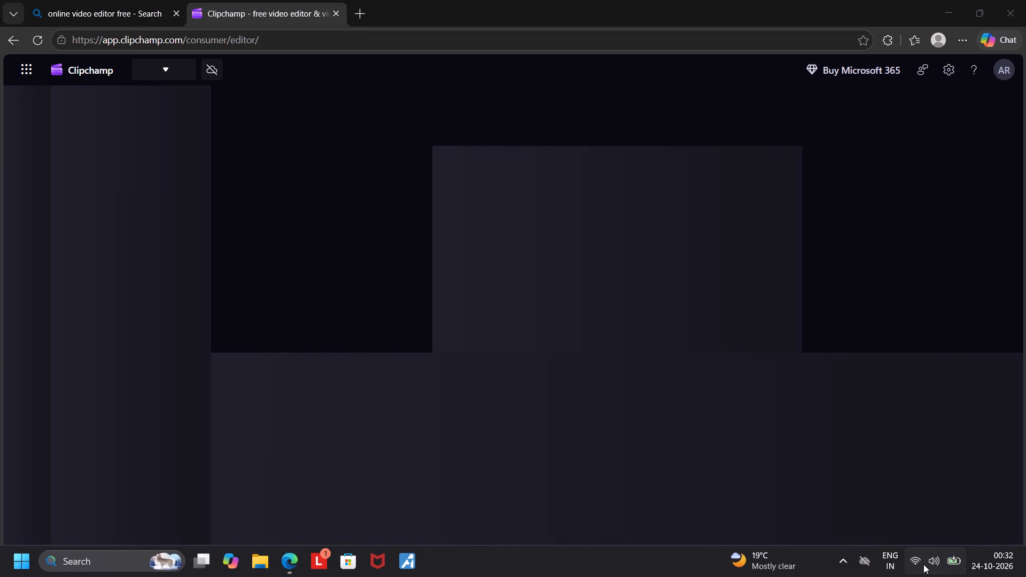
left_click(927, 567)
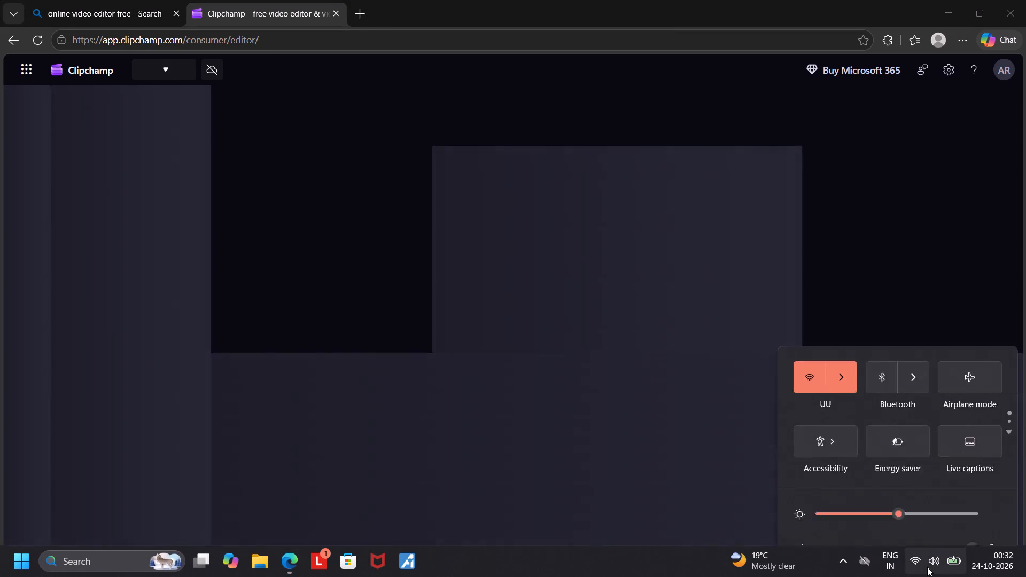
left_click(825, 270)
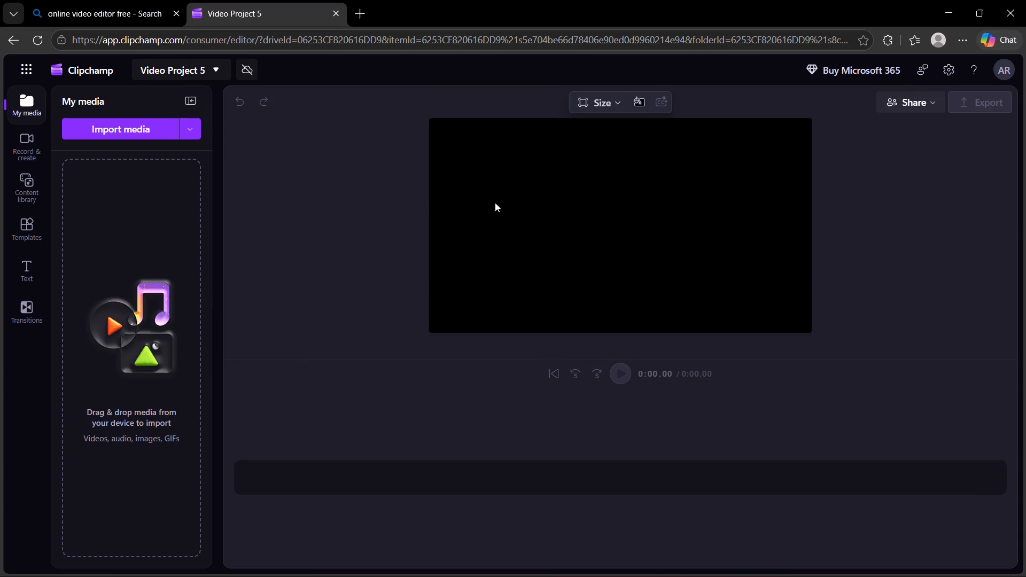
Import the video file 9 from the desktop's video cartoon folder into the project media.
left_click(124, 132)
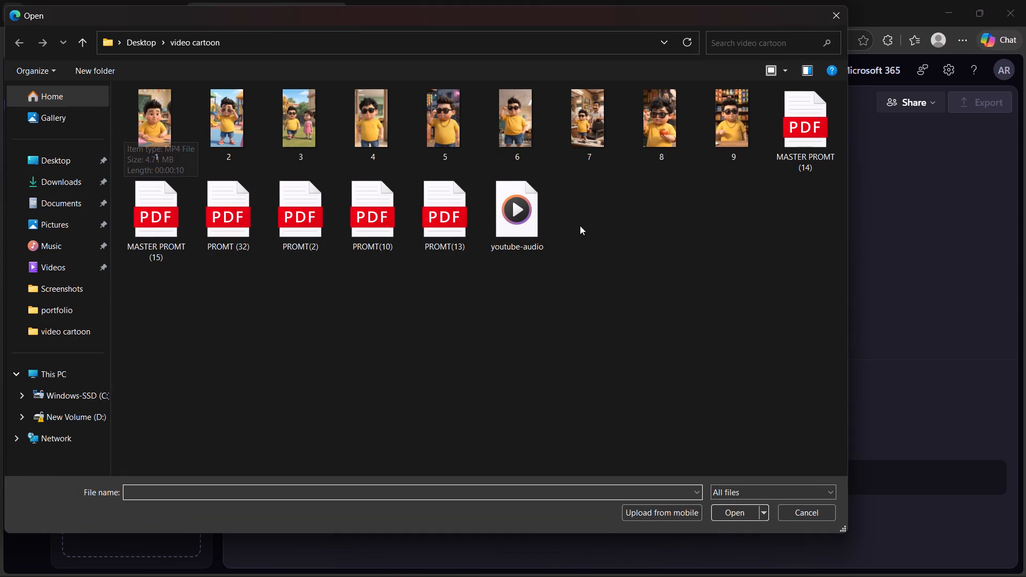
left_click(735, 148)
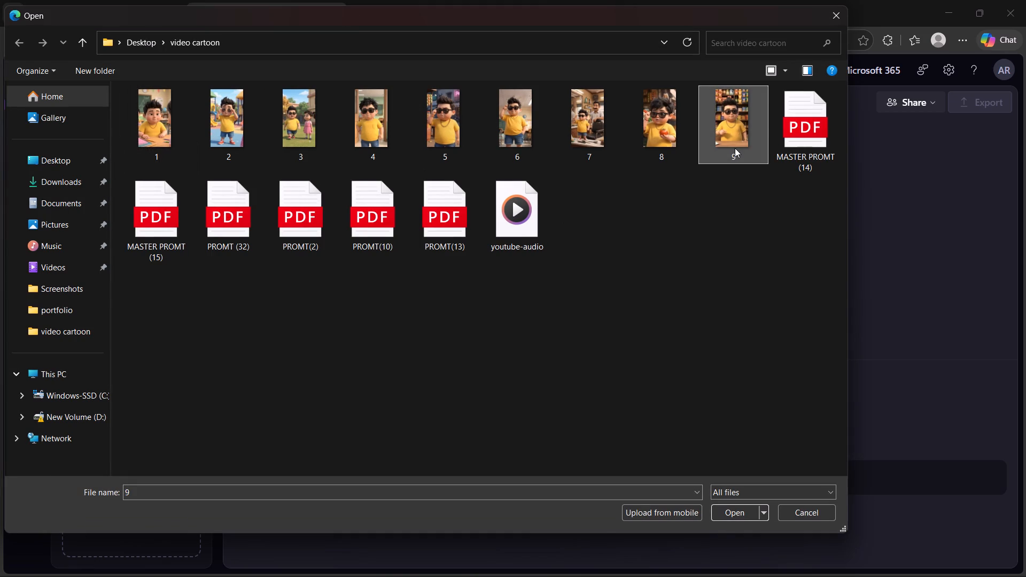
left_click(524, 232, "alt")
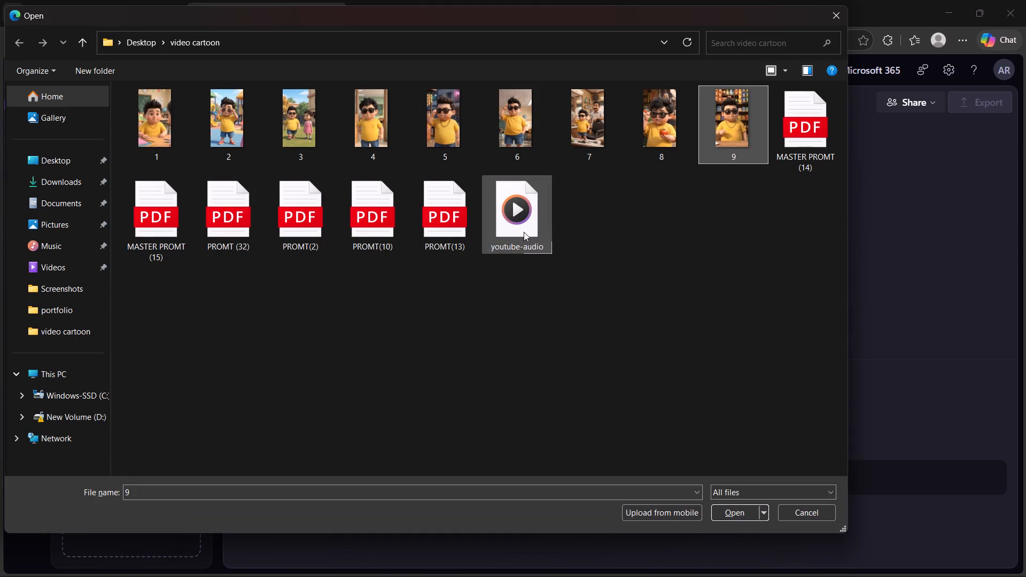
left_click(747, 141, "shift")
left_click(717, 228)
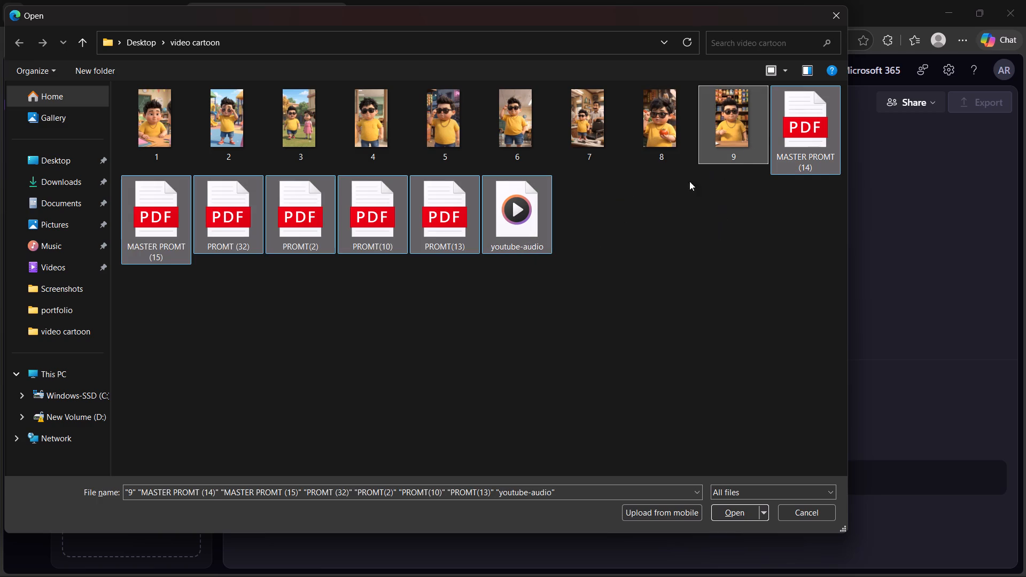
left_click(524, 229, "shift")
left_click(729, 134, "shift")
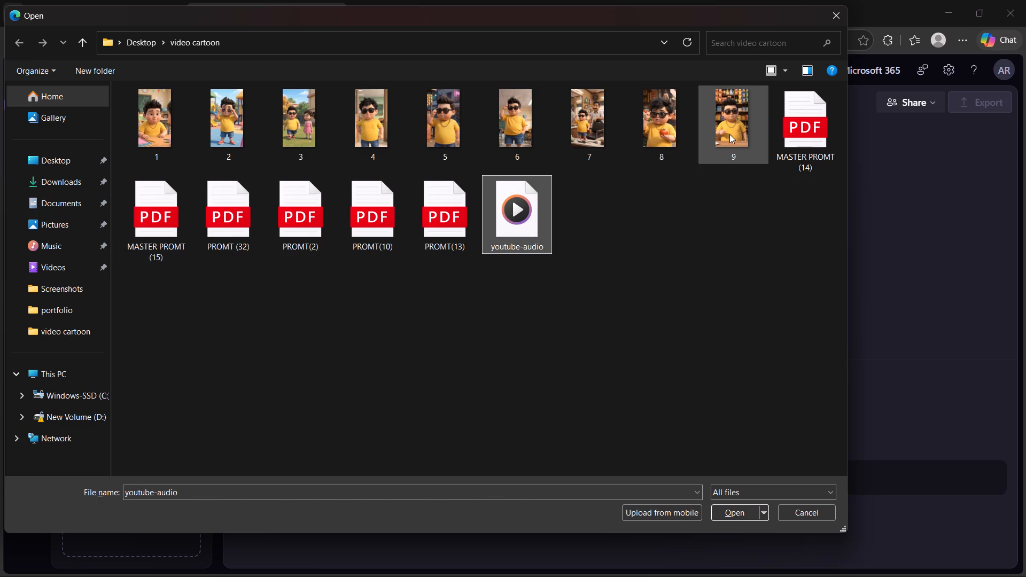
left_click(694, 223)
double_click(694, 223)
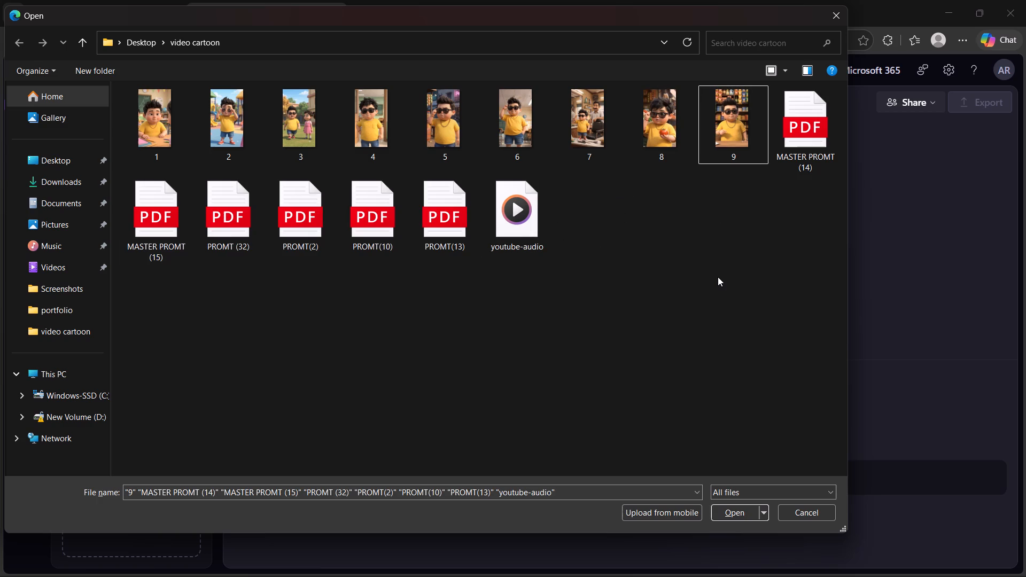
left_click(718, 277)
left_click(718, 277)
left_click(735, 137)
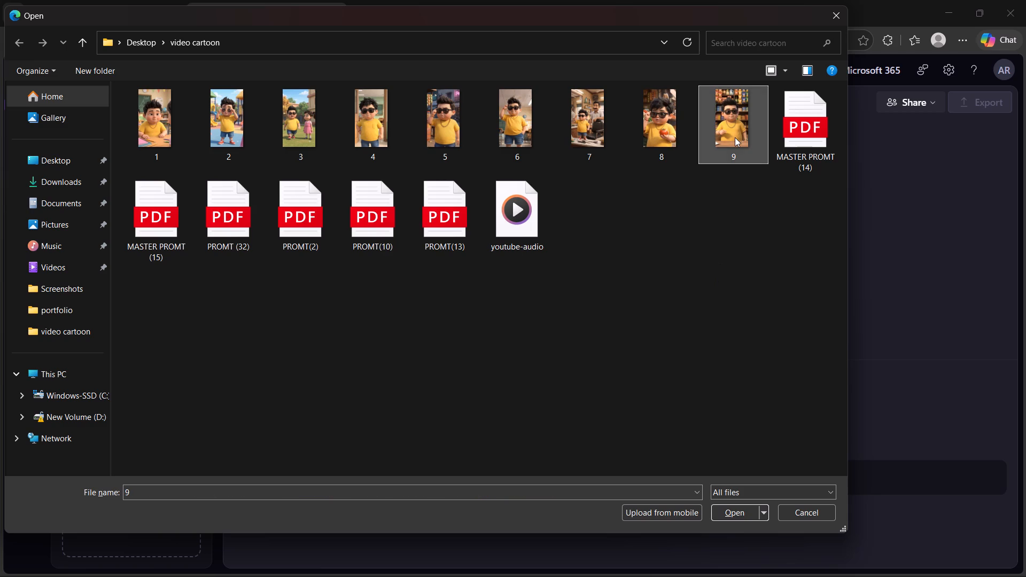
left_click(736, 510)
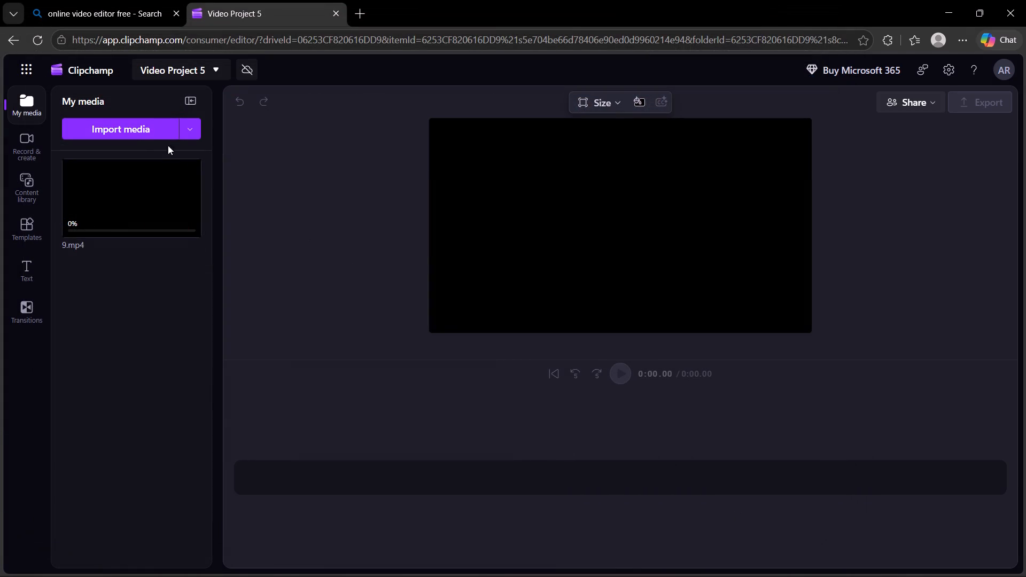
Import the youtube-audio file from the video cartoon folder into the project media.
left_click(146, 127)
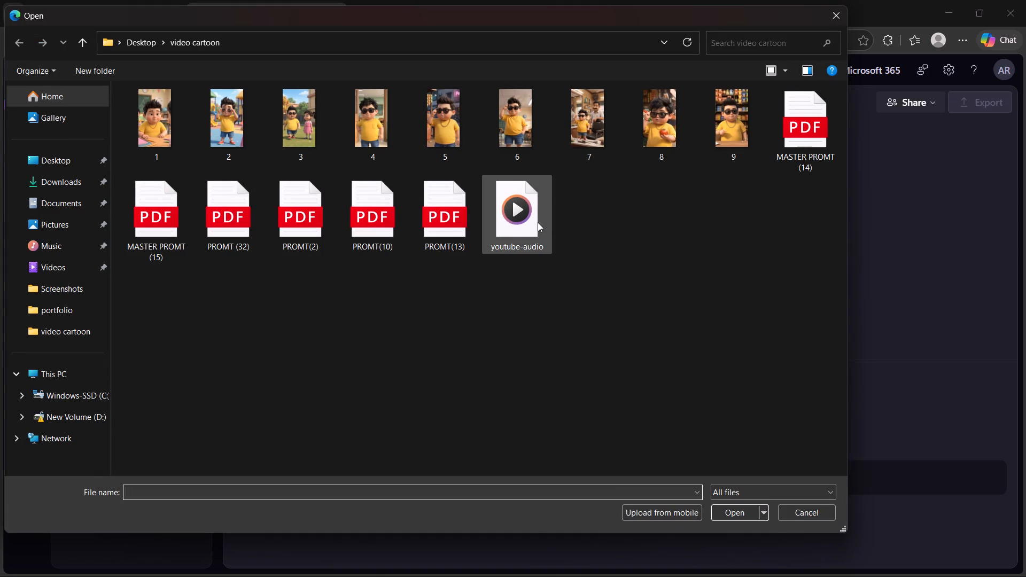
left_click(538, 222)
left_click(733, 506)
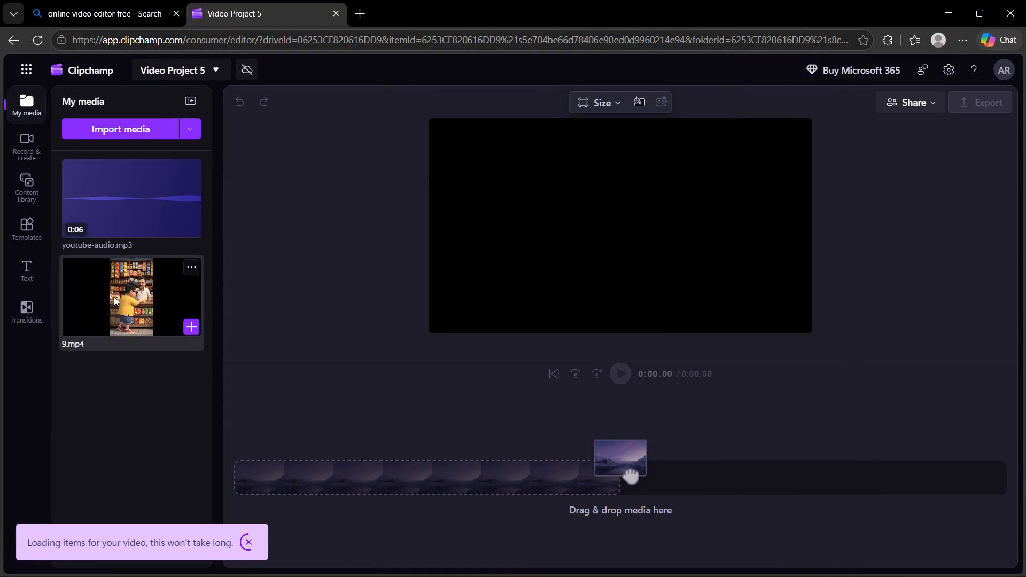
Place the 9.mp4 clip at the start of the empty timeline.
left_click_drag(114, 297, 532, 292)
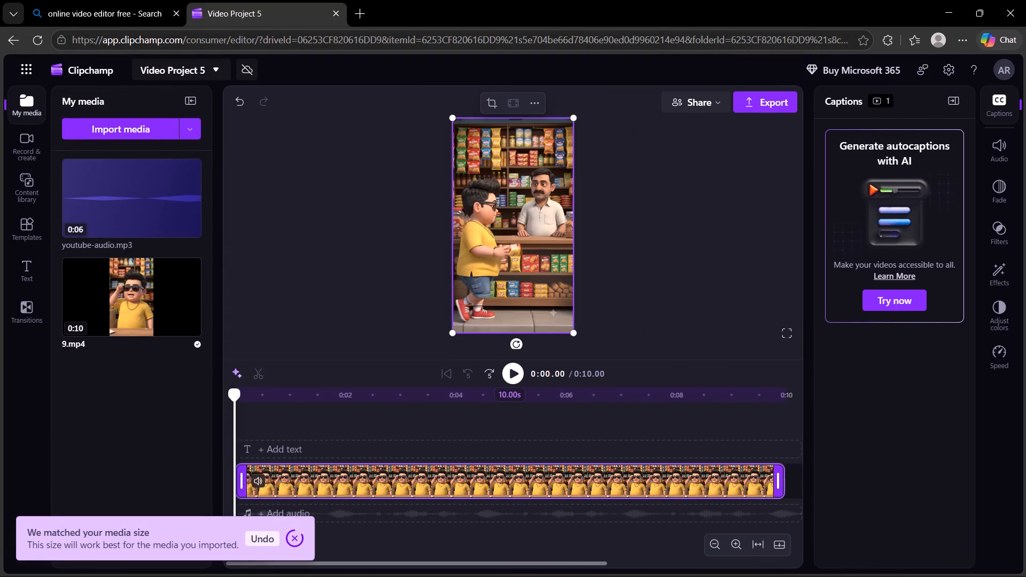
Play the video up to about 0:08.84 and split the 9.mp4 clip there.
left_click(515, 373)
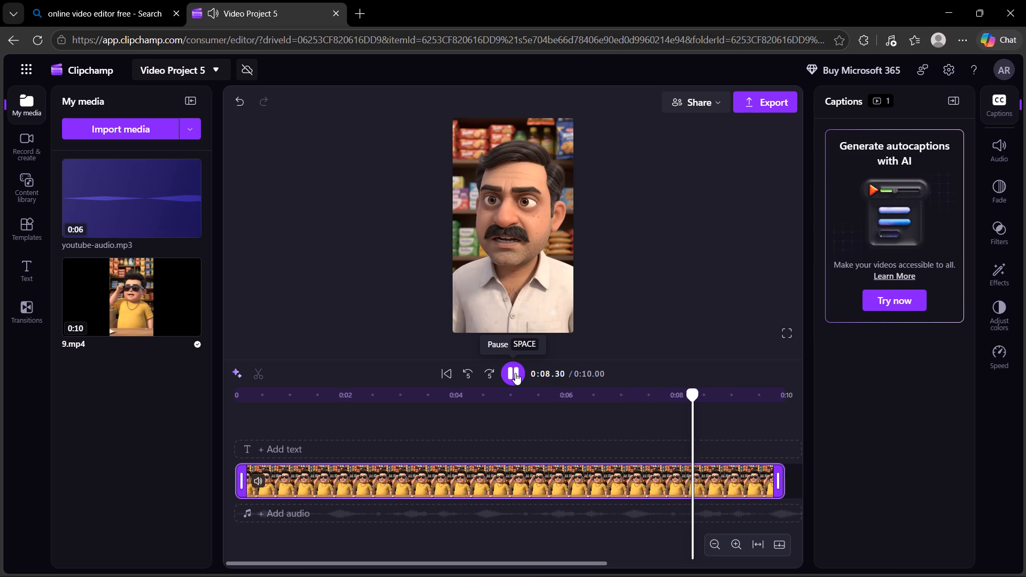
key("space")
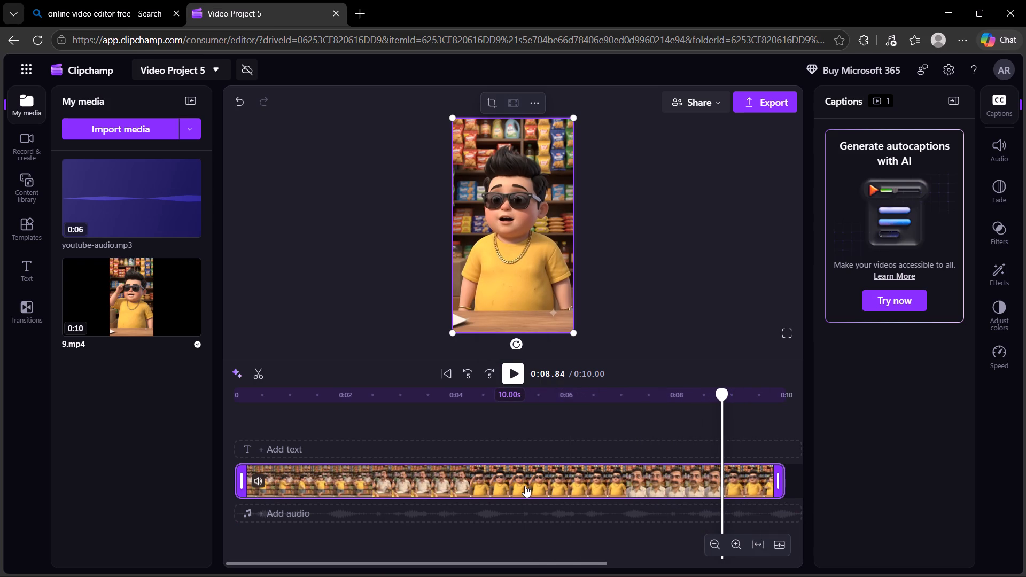
left_click(252, 377)
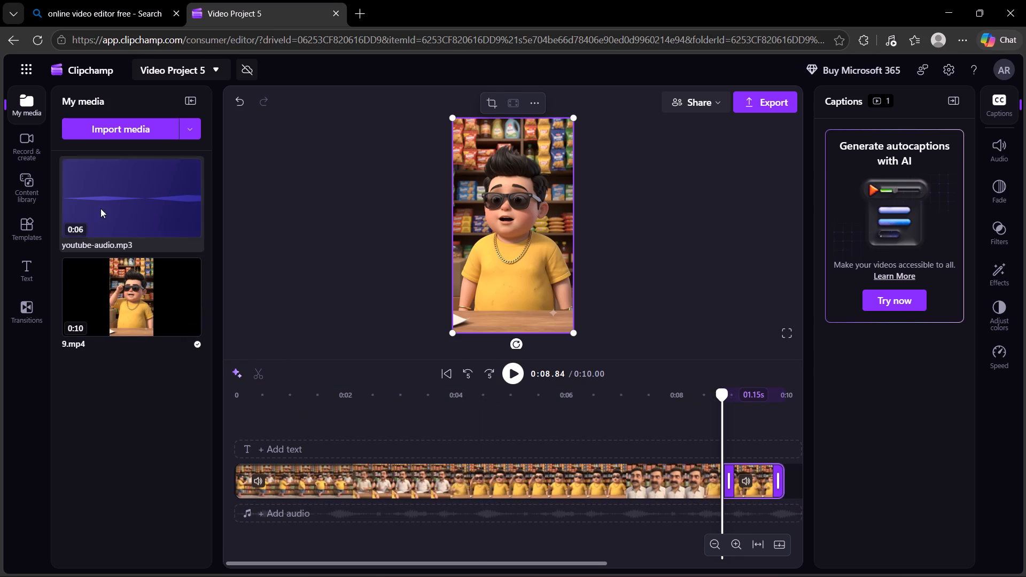
Add youtube-audio.mp3 to the audio track beneath the short final segment, starting at the split at 0:08.84.
left_click_drag(105, 193, 664, 505)
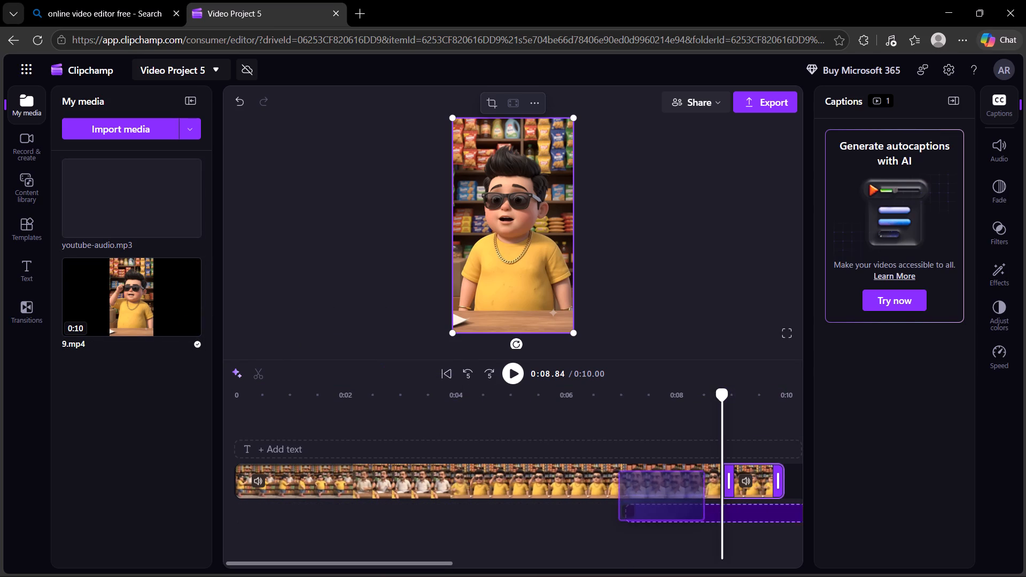
left_click_drag(664, 505, 781, 528)
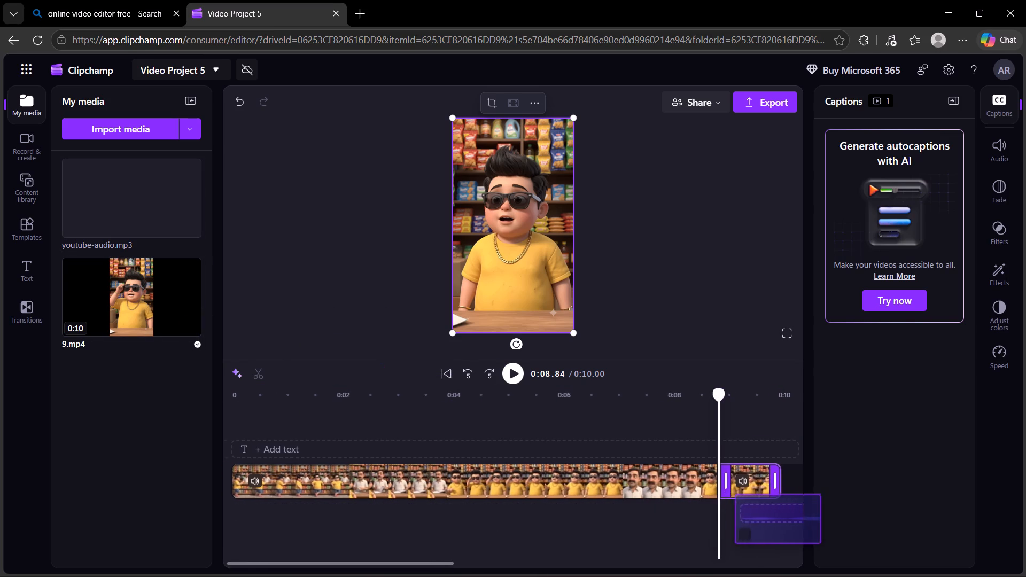
left_click_drag(781, 528, 292, 537)
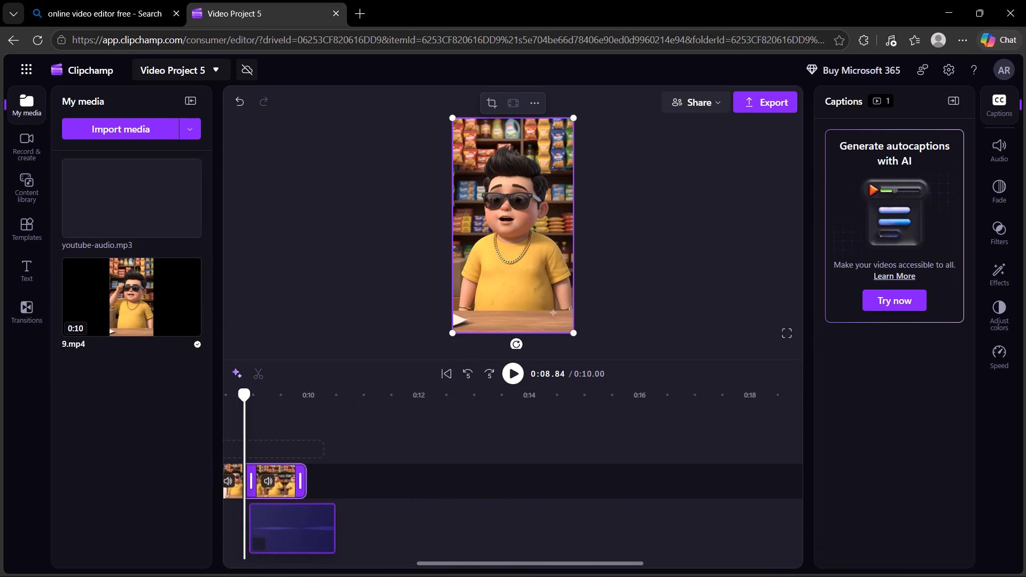
left_click_drag(292, 537, 288, 537)
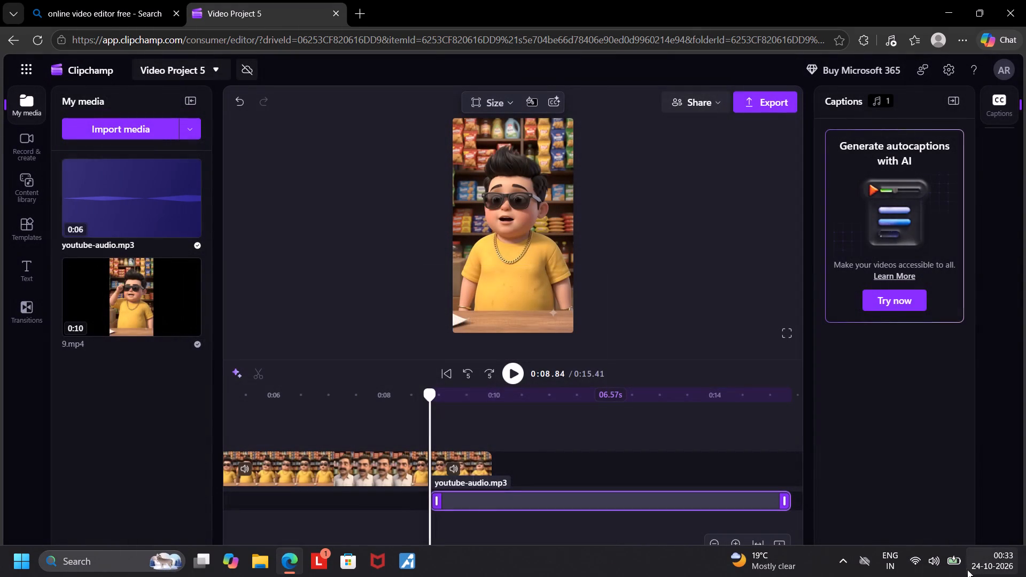
Trim the end of the youtube-audio clip to 1.15 s so it ends with the video at 0:10.00.
left_click_drag(784, 499, 506, 509)
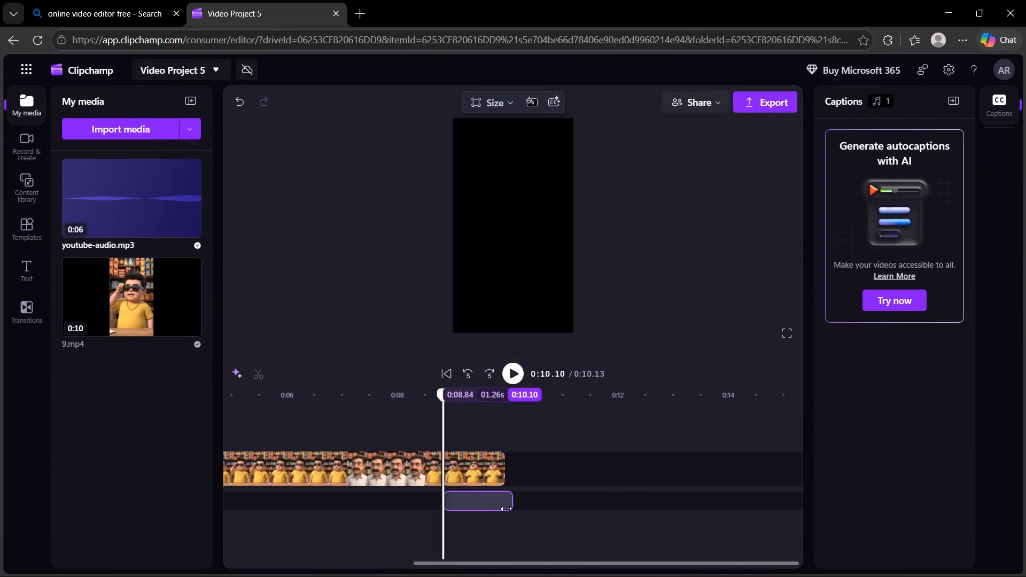
left_click_drag(506, 509, 501, 509)
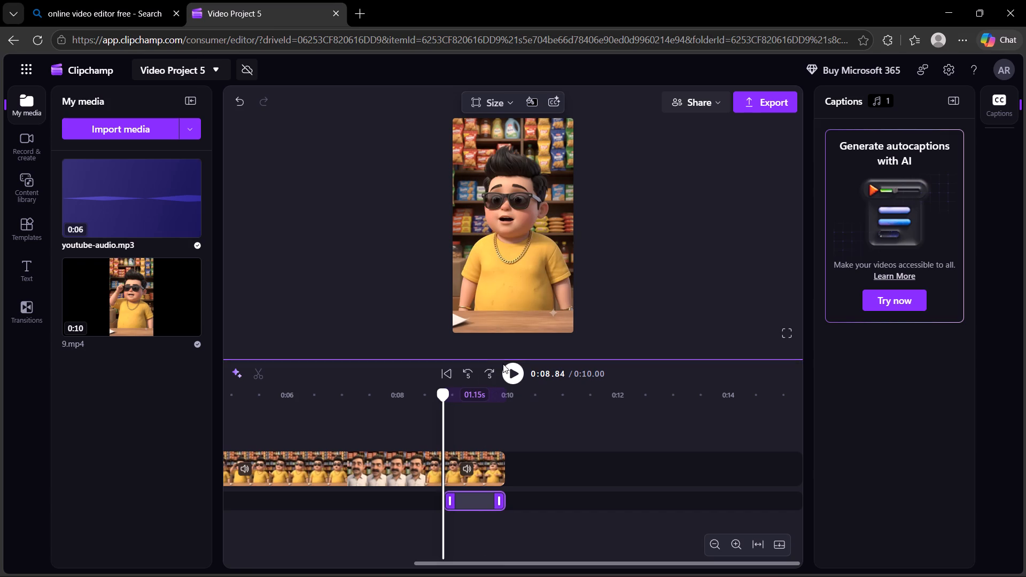
Play back the final segment with its added audio, then rewind and replay the video from an earlier point.
left_click(507, 367)
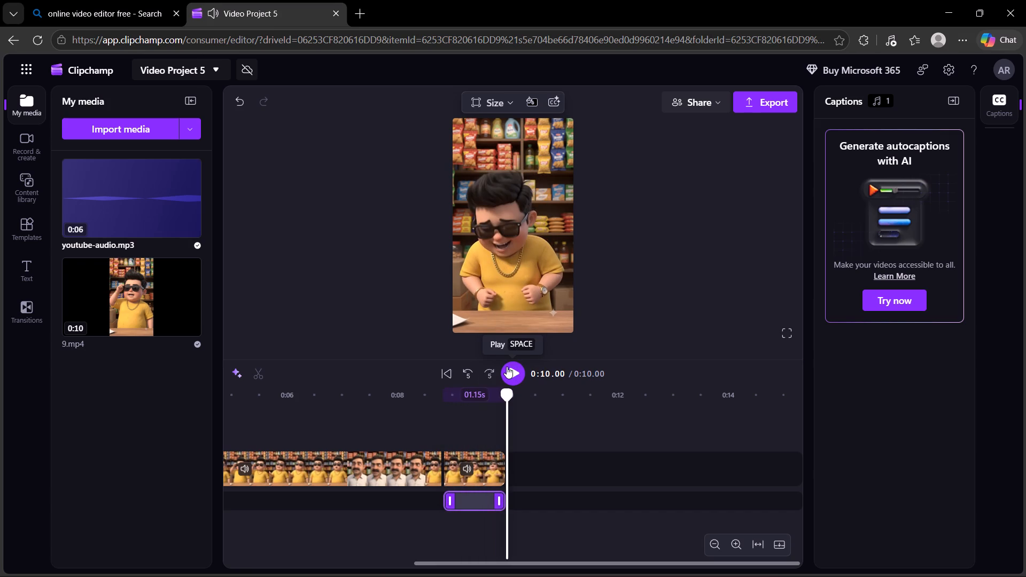
left_click_drag(507, 397, 154, 492)
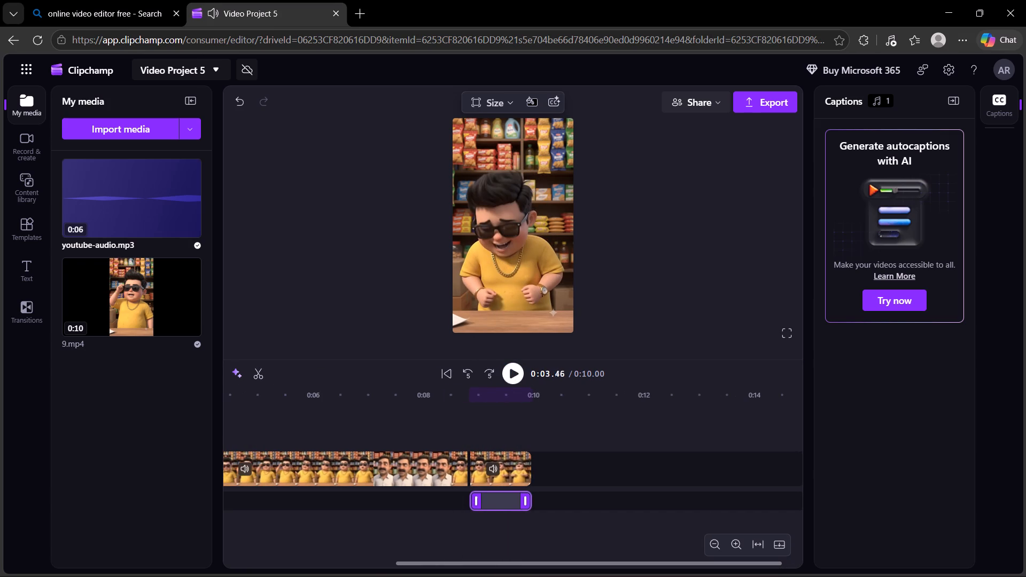
left_click_drag(154, 492, 136, 497)
left_click(508, 371)
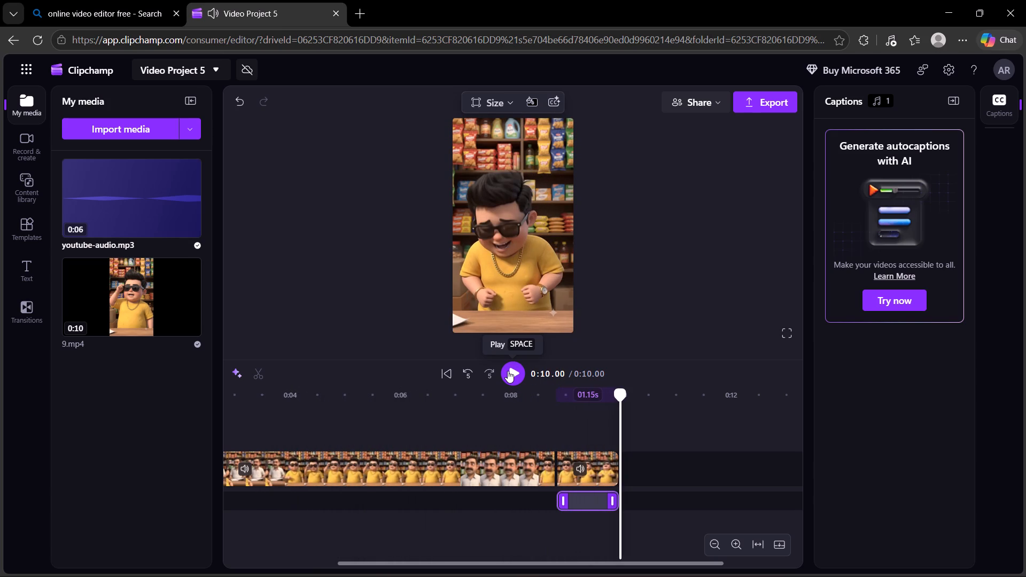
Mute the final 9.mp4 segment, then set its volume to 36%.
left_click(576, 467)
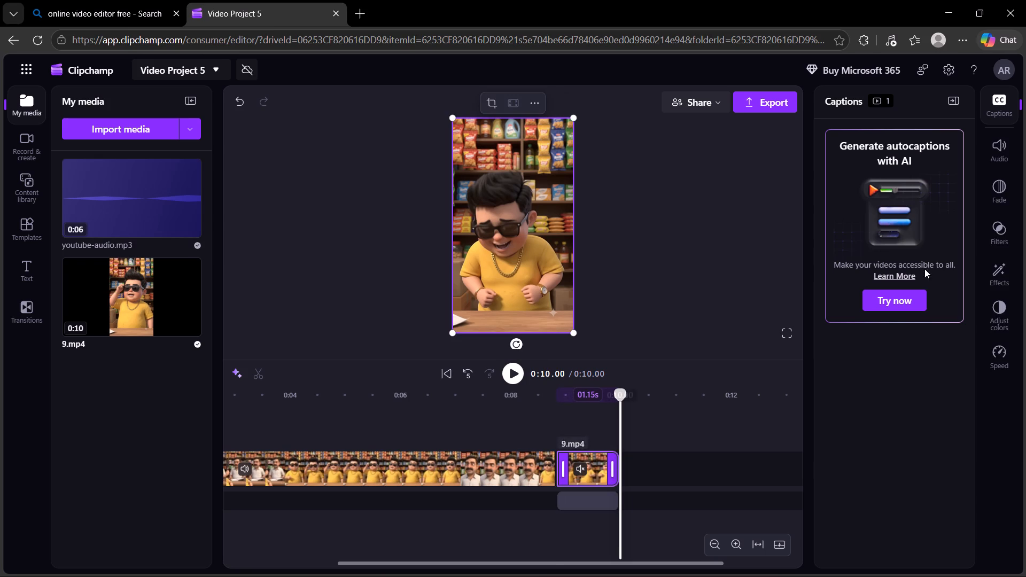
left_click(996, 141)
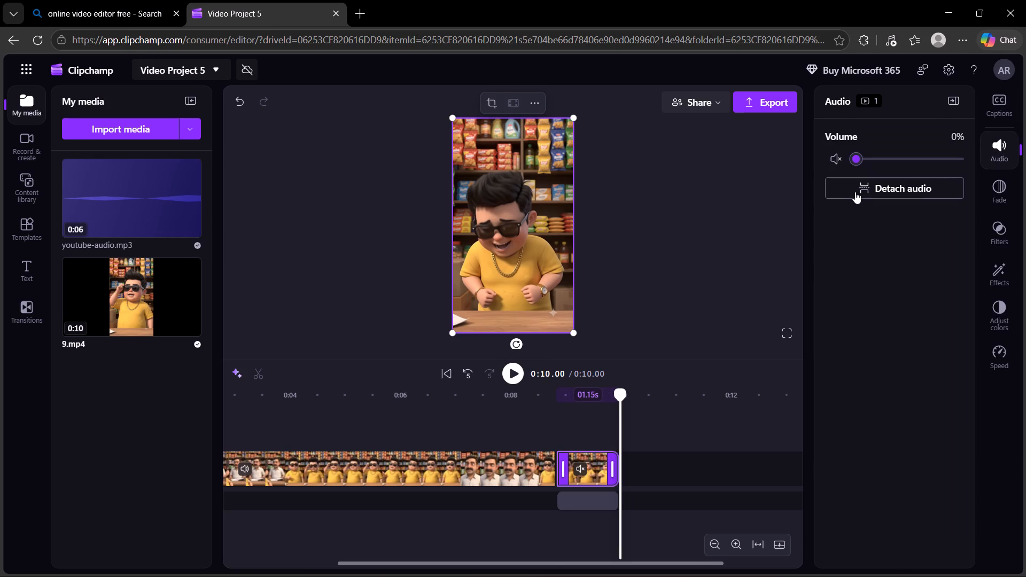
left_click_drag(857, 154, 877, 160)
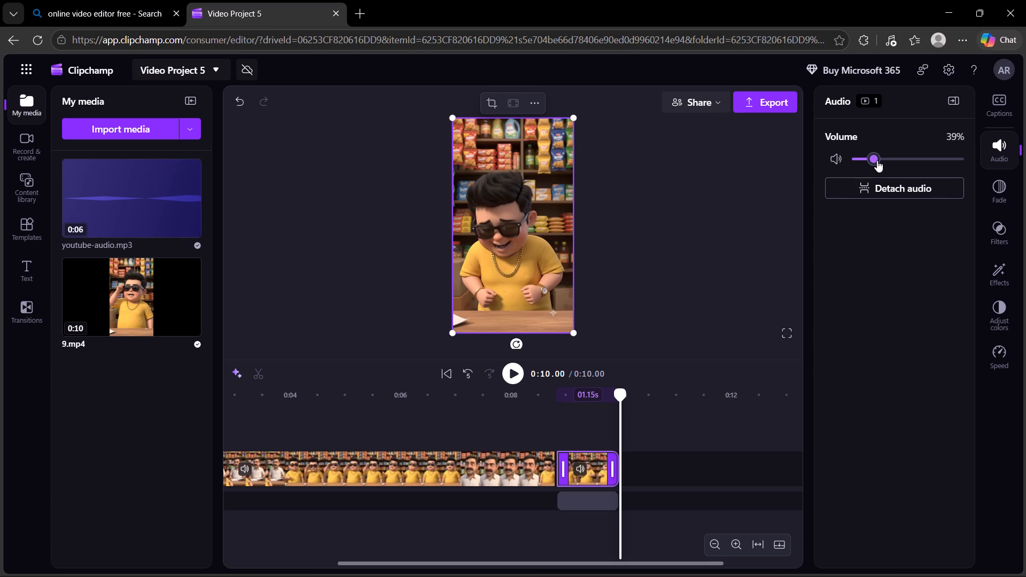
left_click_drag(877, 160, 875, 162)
Select the youtube-audio clip on the timeline and play the video to check the sound mix.
left_click(593, 493)
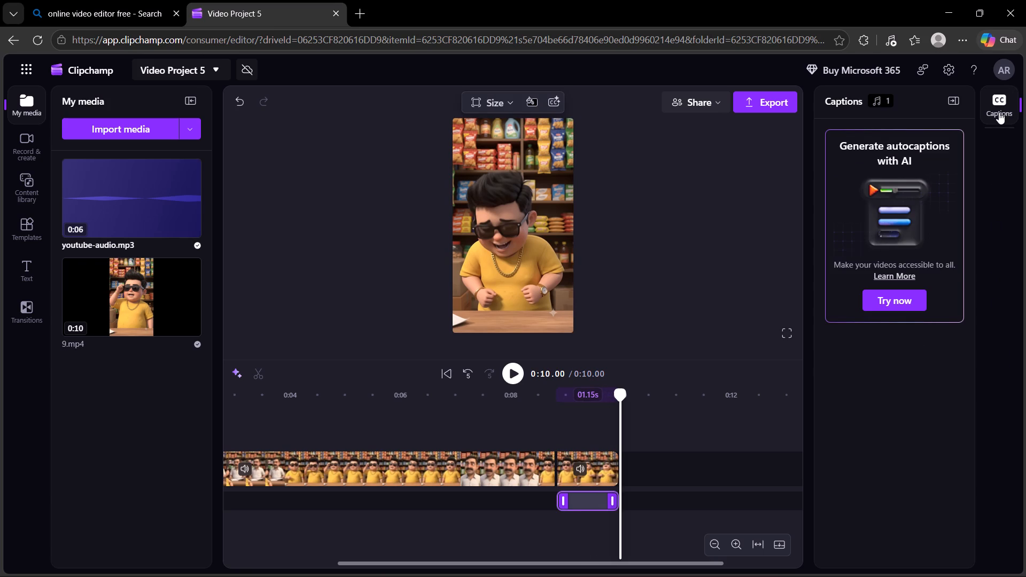
left_click(587, 497)
left_click(504, 370)
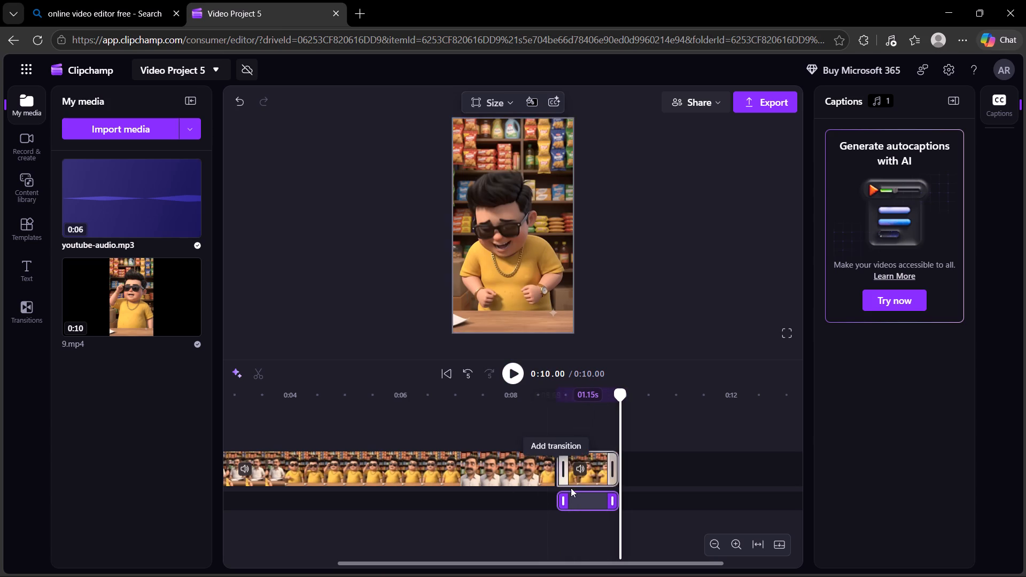
Mute the final 9.mp4 segment and show its audio settings.
left_click(576, 470)
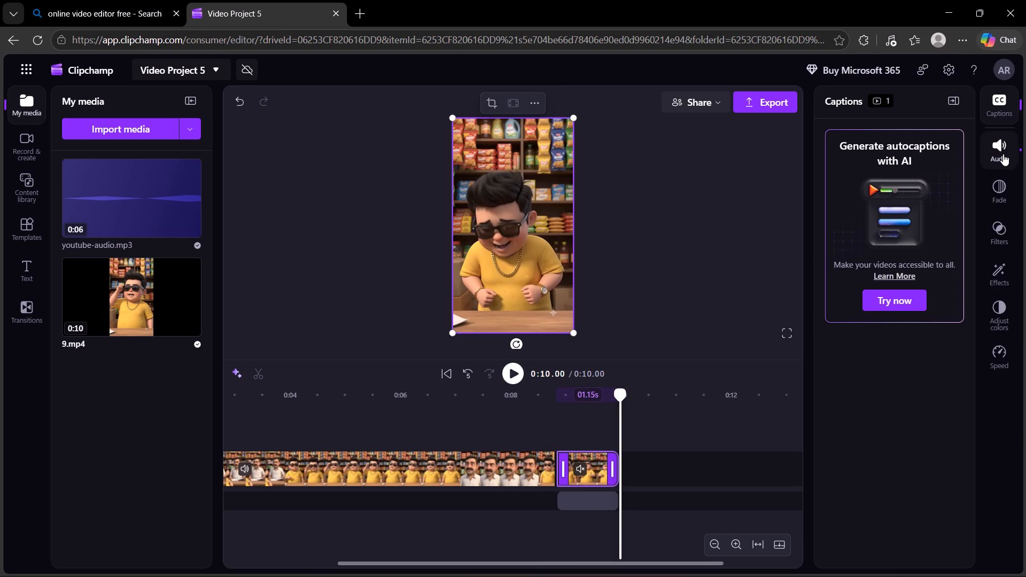
left_click(1003, 150)
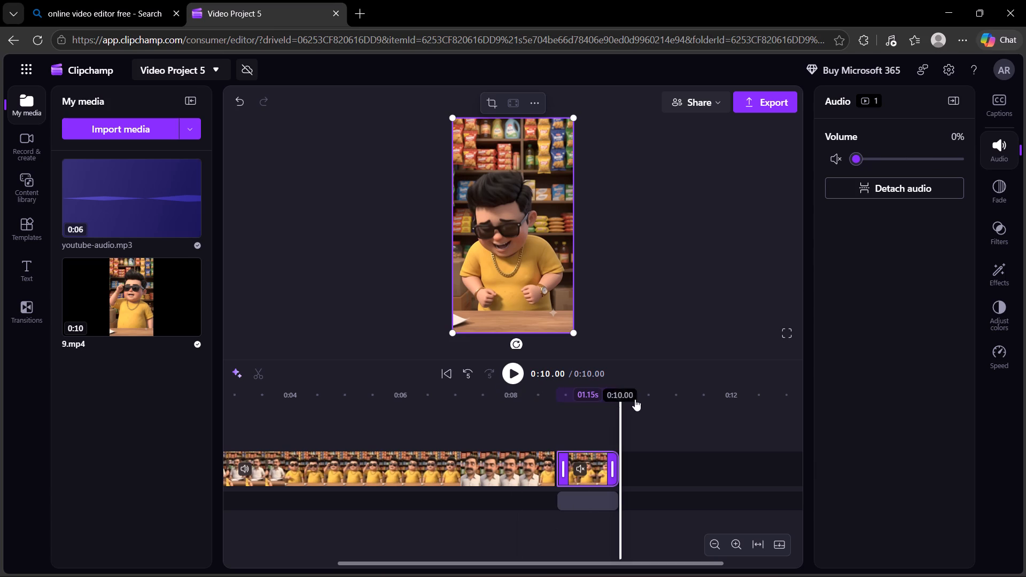
Set the final 9.mp4 segment's volume to 17% and play the video to check the sound mix.
key("space")
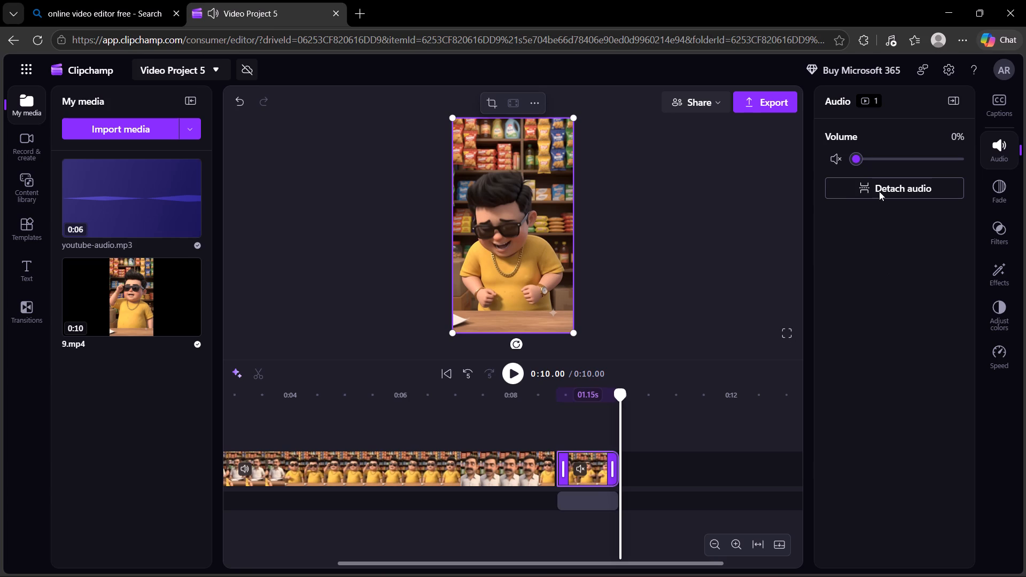
left_click_drag(858, 155, 869, 159)
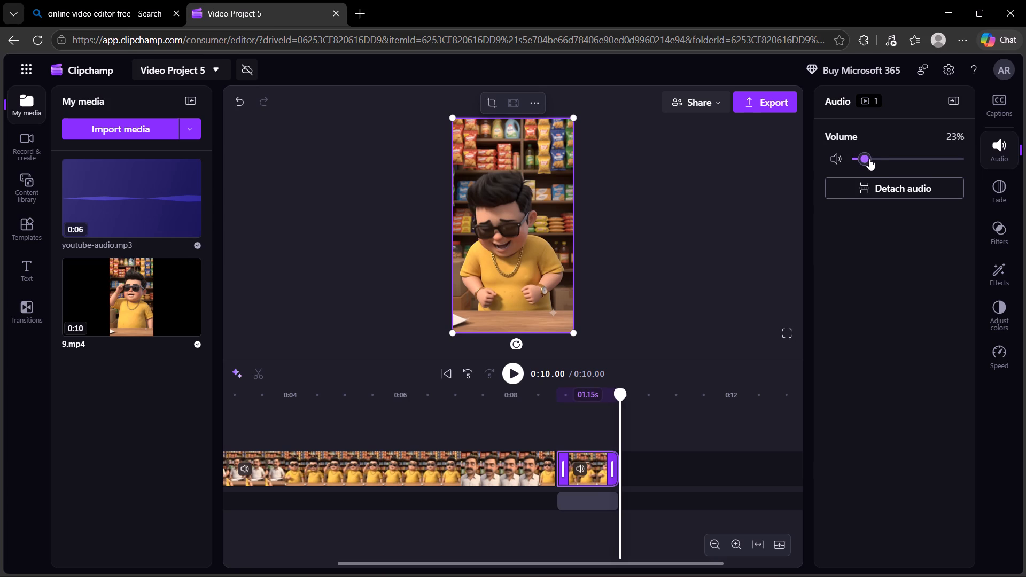
left_click_drag(869, 159, 866, 159)
left_click(512, 370)
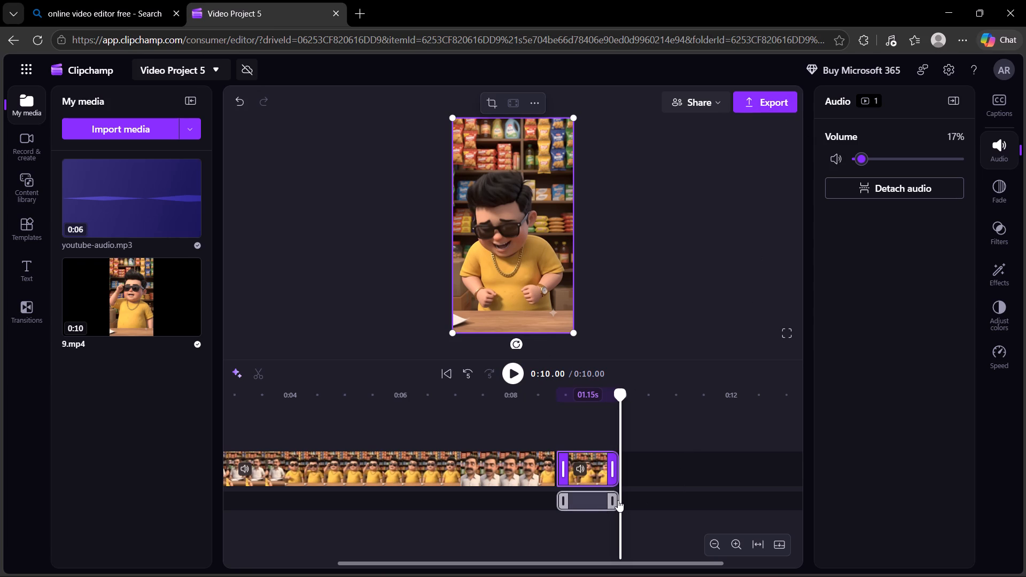
Re-trim the youtube-audio clip to a later part of its sound, fit it beneath the final segment ending at 0:10.00, and play it back.
left_click_drag(613, 497, 701, 501)
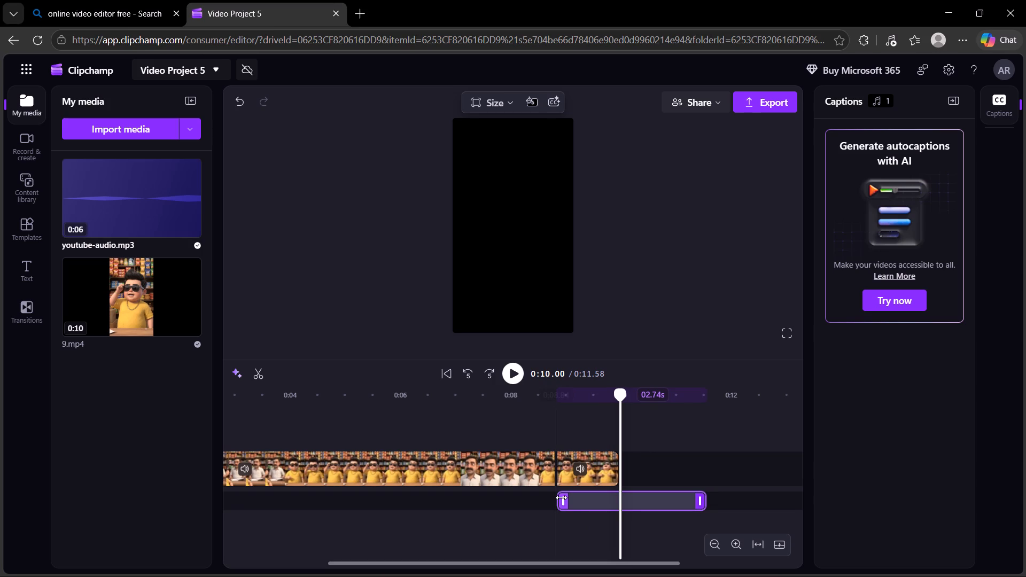
left_click_drag(561, 497, 621, 496)
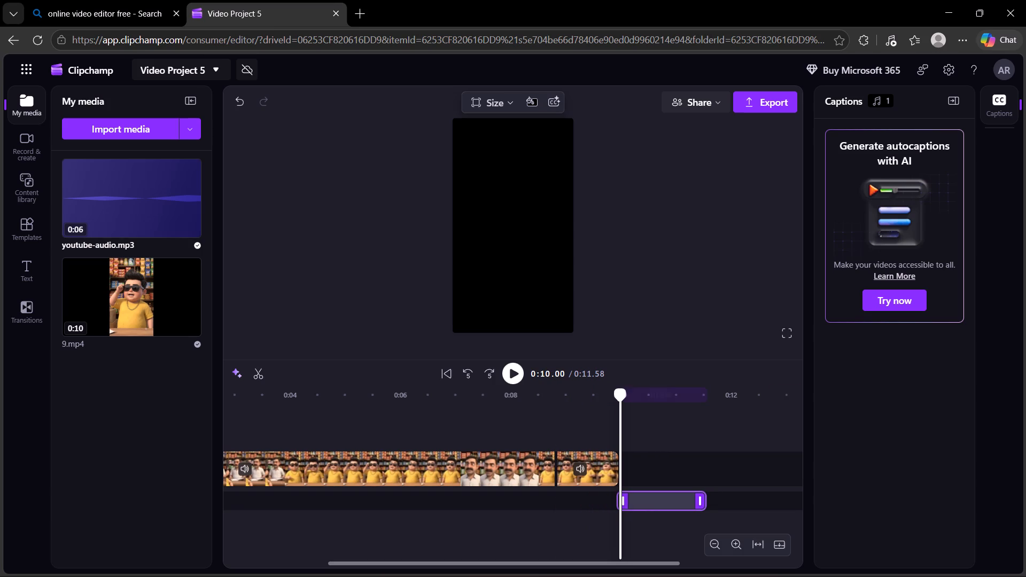
left_click_drag(670, 503, 608, 503)
left_click_drag(644, 500, 616, 500)
left_click(509, 371)
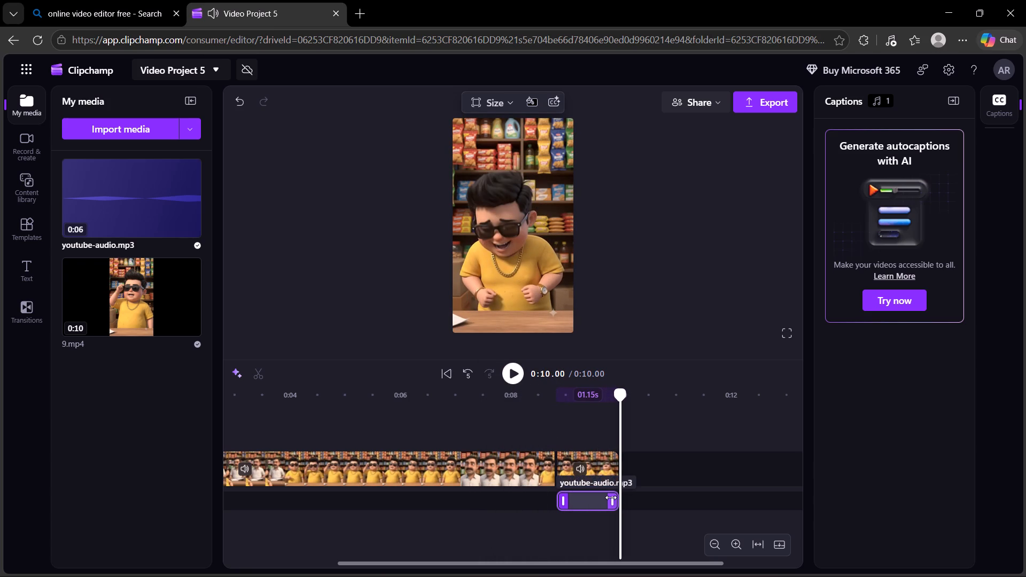
left_click_drag(614, 497, 697, 494)
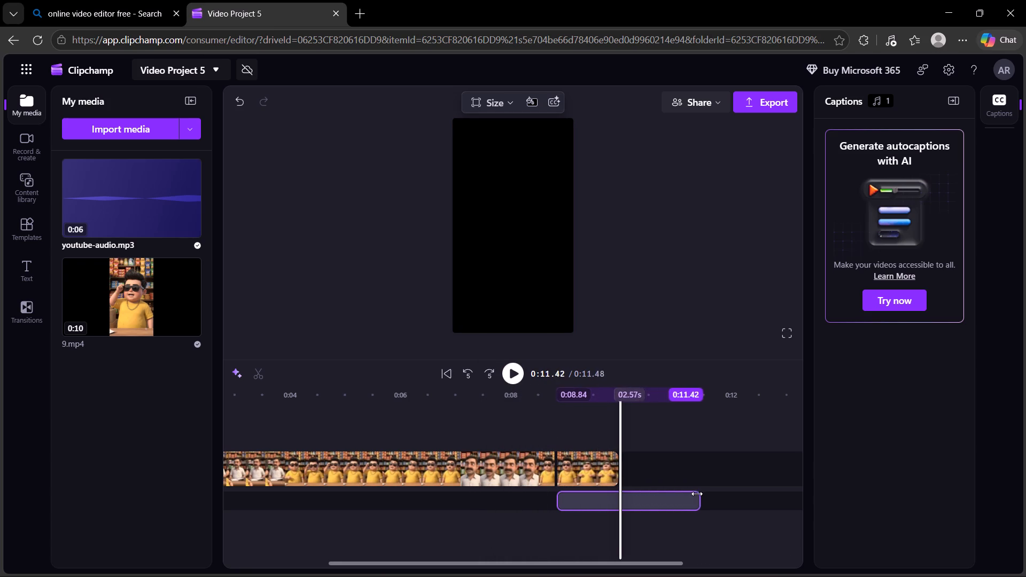
left_click_drag(697, 494, 615, 503)
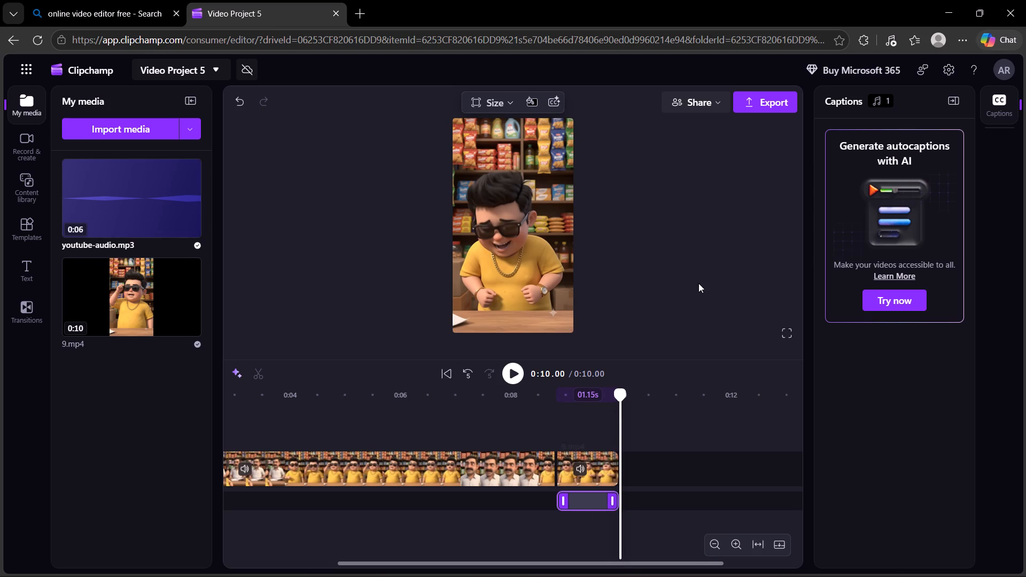
Export the video with the file name 1 and dismiss the satisfaction survey.
left_click(767, 95)
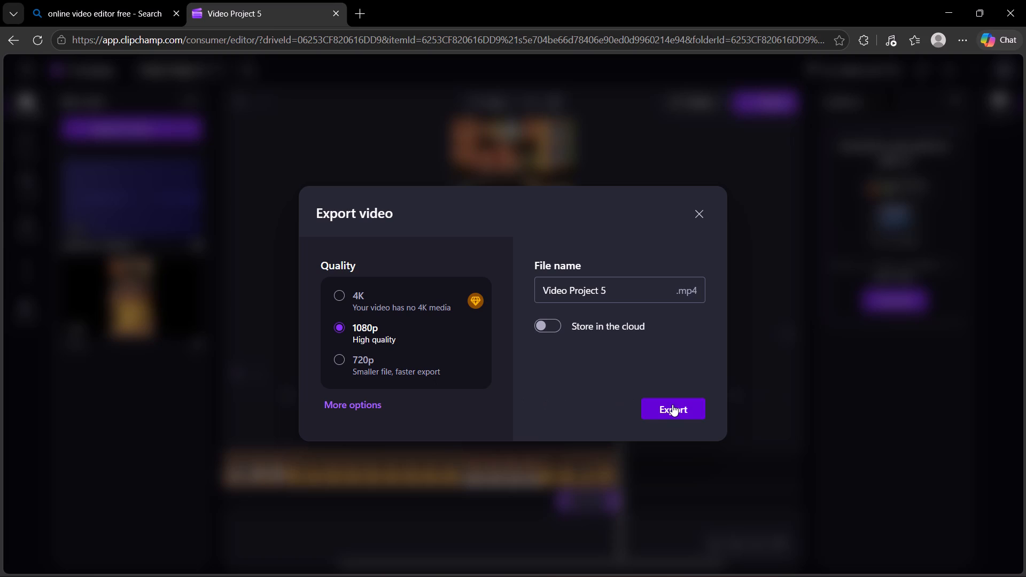
left_click(625, 275)
left_click(623, 286)
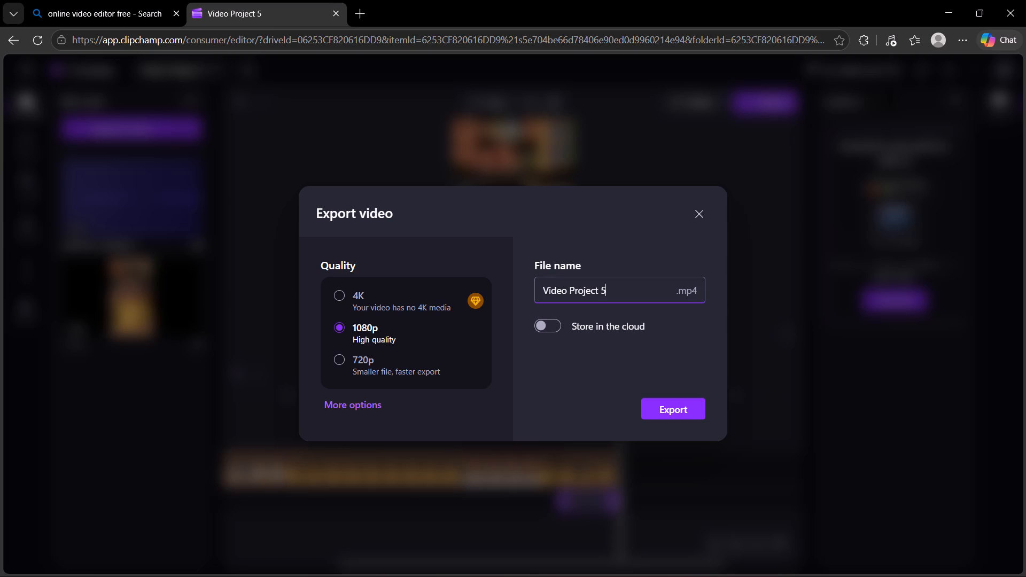
key("BackSpace")
key("BackSpace")
key("BackSpace")
key("BackSpace")
key("BackSpace")
key("BackSpace")
key("BackSpace")
key("BackSpace")
key("BackSpace")
key("BackSpace")
key("BackSpace")
key("BackSpace")
key("BackSpace")
key("BackSpace")
key("BackSpace")
key("BackSpace")
key("BackSpace")
key("BackSpace")
key("BackSpace")
key("BackSpace")
key("BackSpace")
key("1")
left_click(664, 406)
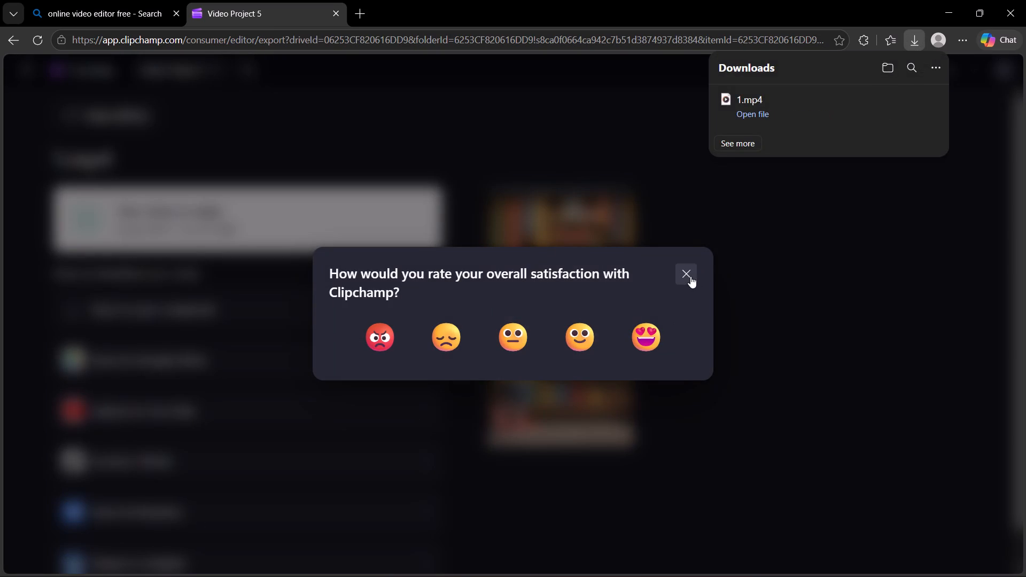
left_click(690, 276)
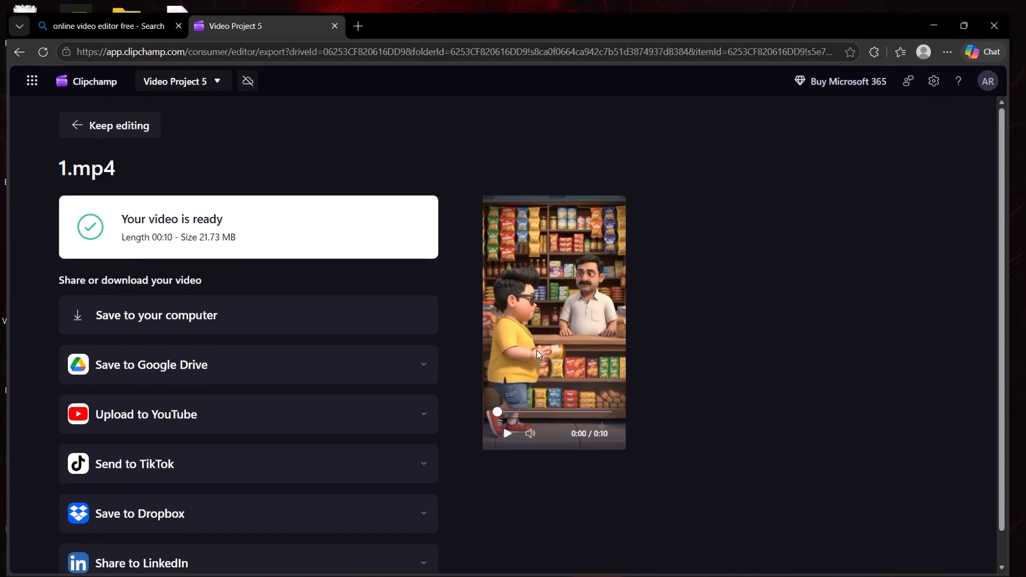
Open the video cartoon folder on the desktop and delete videos 9, 1, 3 and 2.
double_click(331, 379)
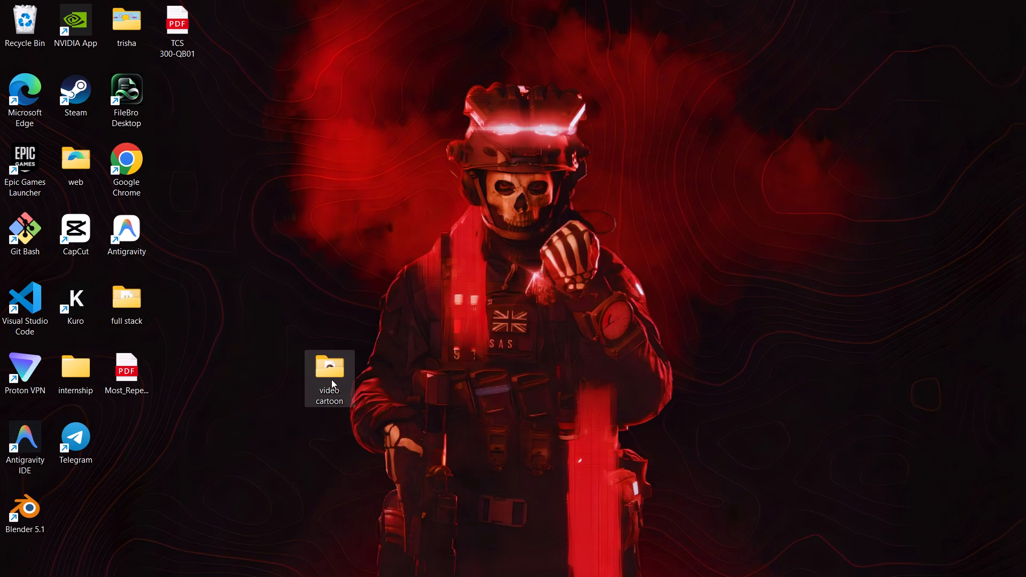
left_click(696, 161)
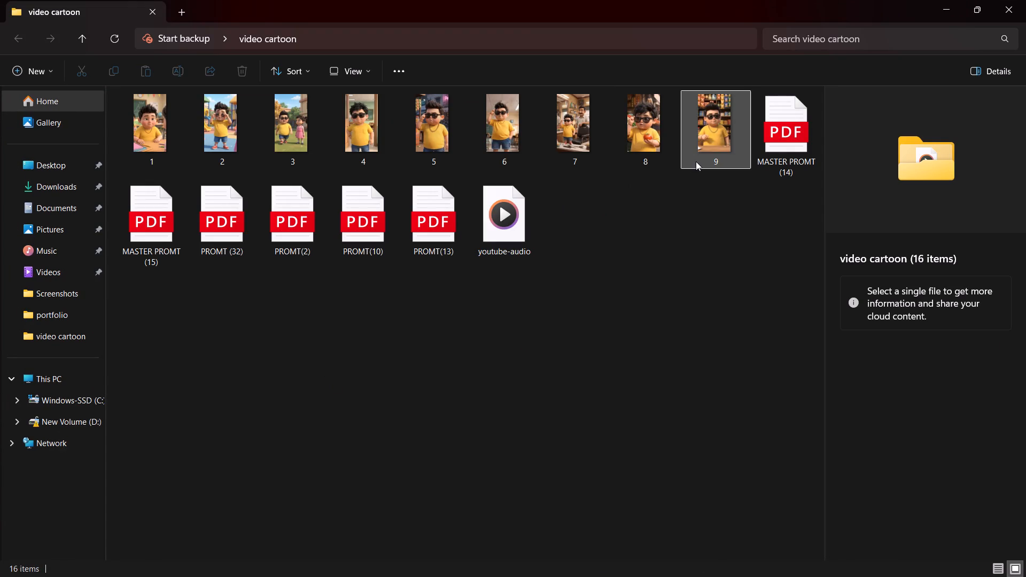
key("Delete")
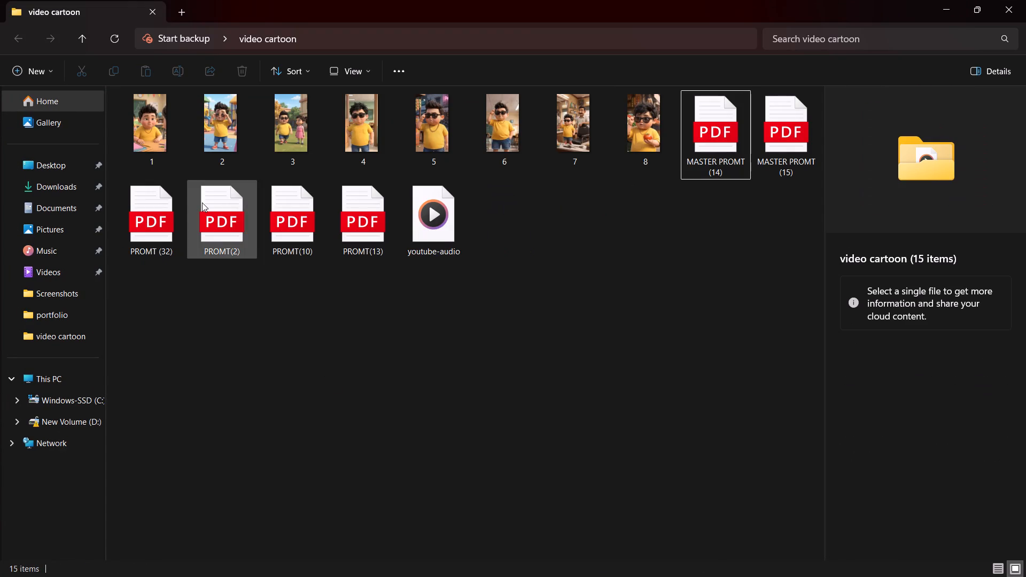
left_click(161, 155)
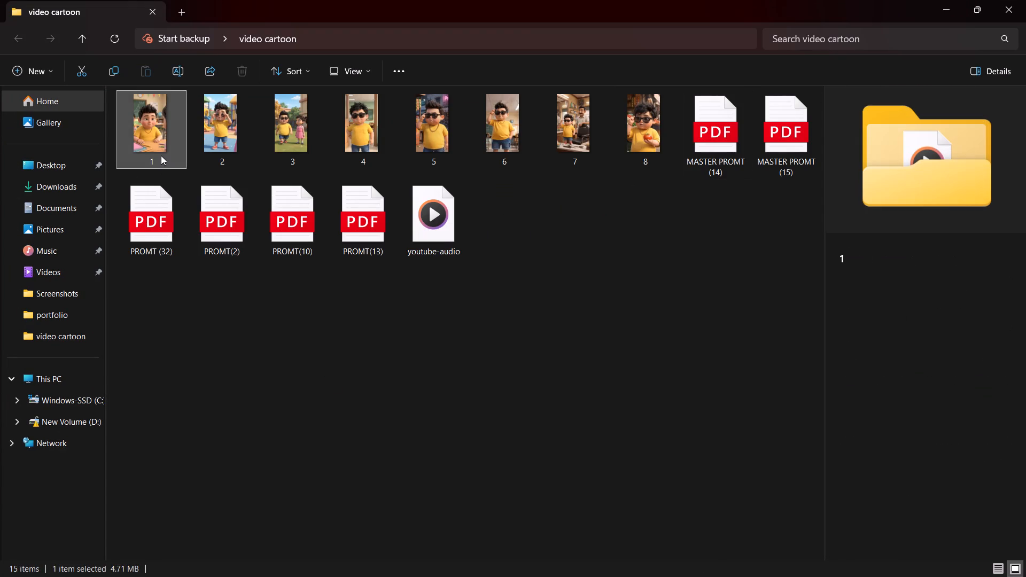
key("Delete")
left_click(217, 149)
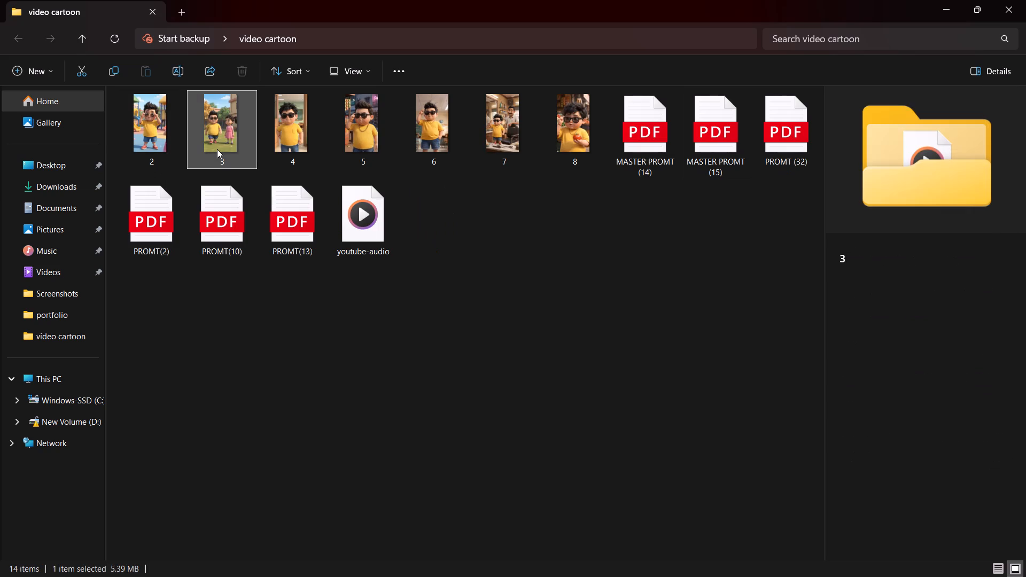
key("Delete")
left_click(144, 139)
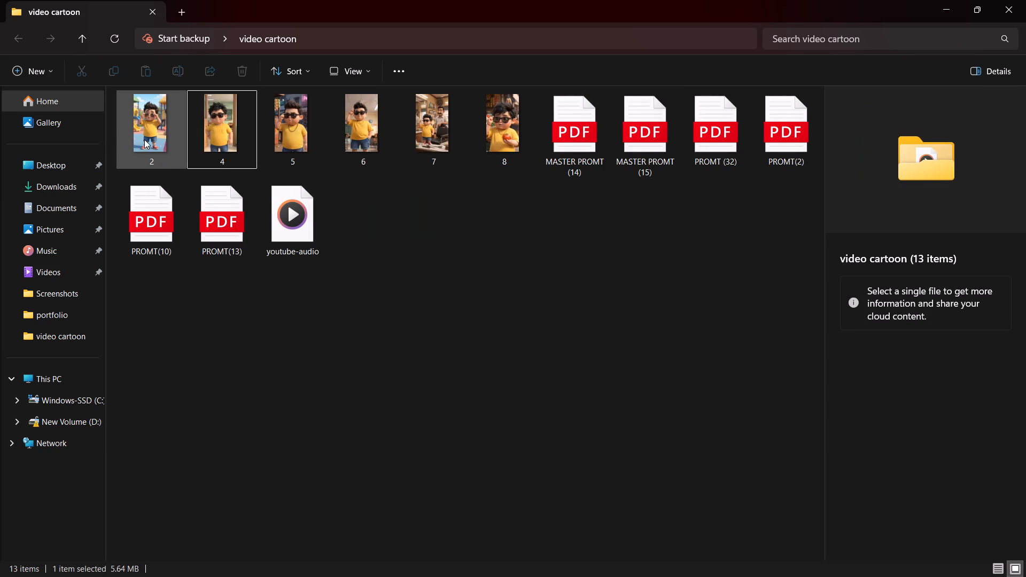
key("Delete")
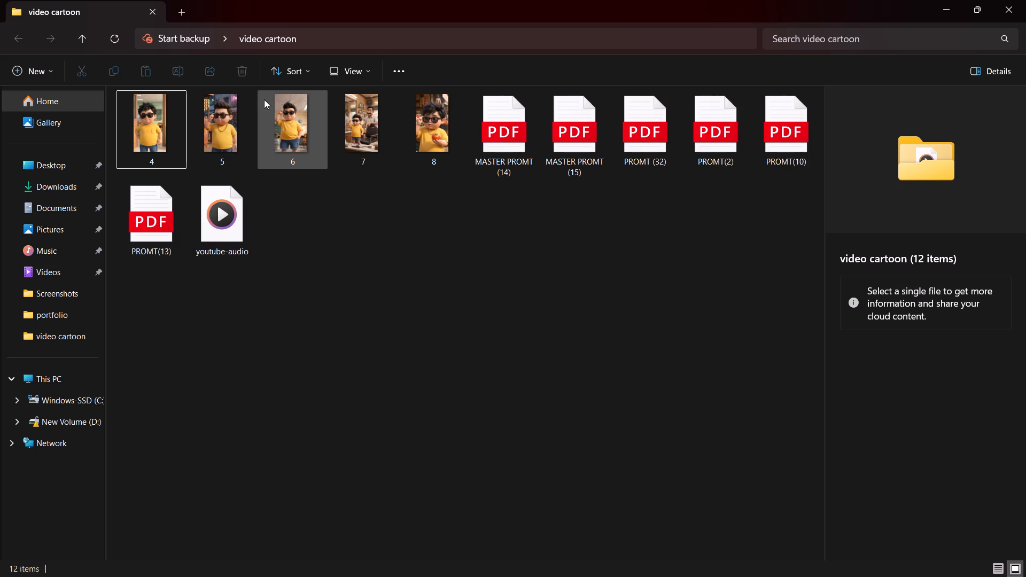
Play videos 6, 7 and 8 from the video cartoon folder in turn to review their content.
double_click(289, 125)
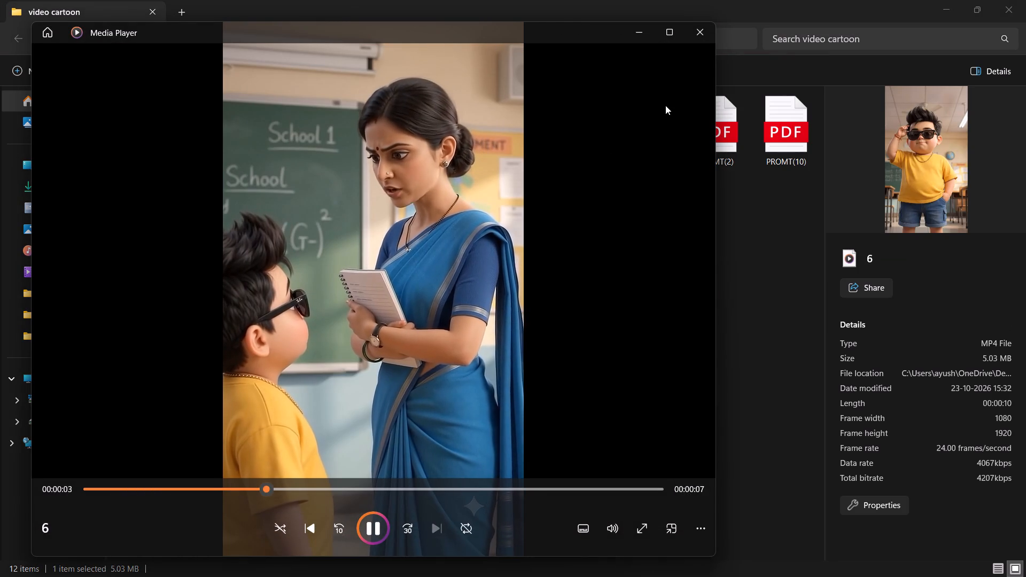
left_click(703, 37)
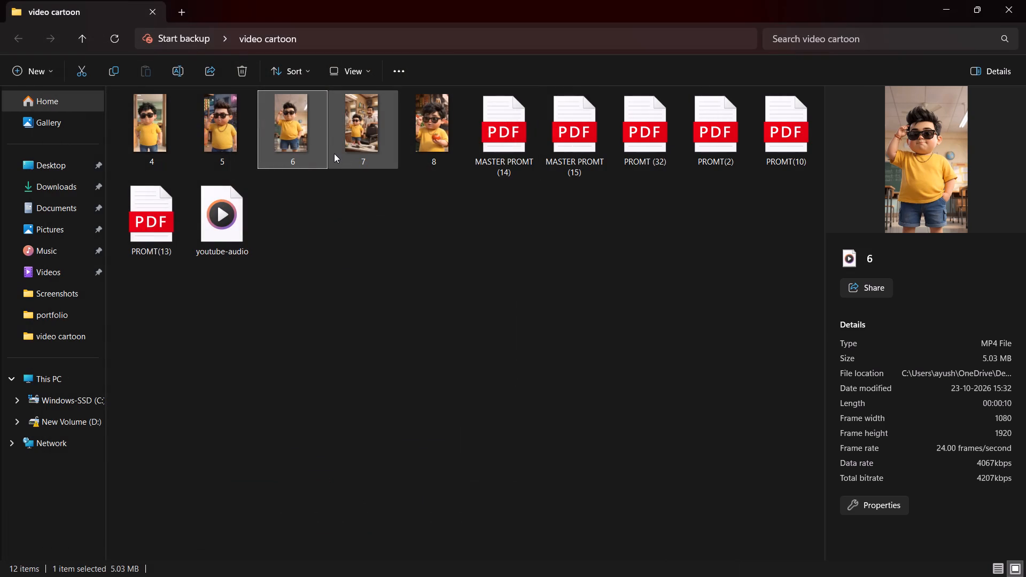
double_click(368, 141)
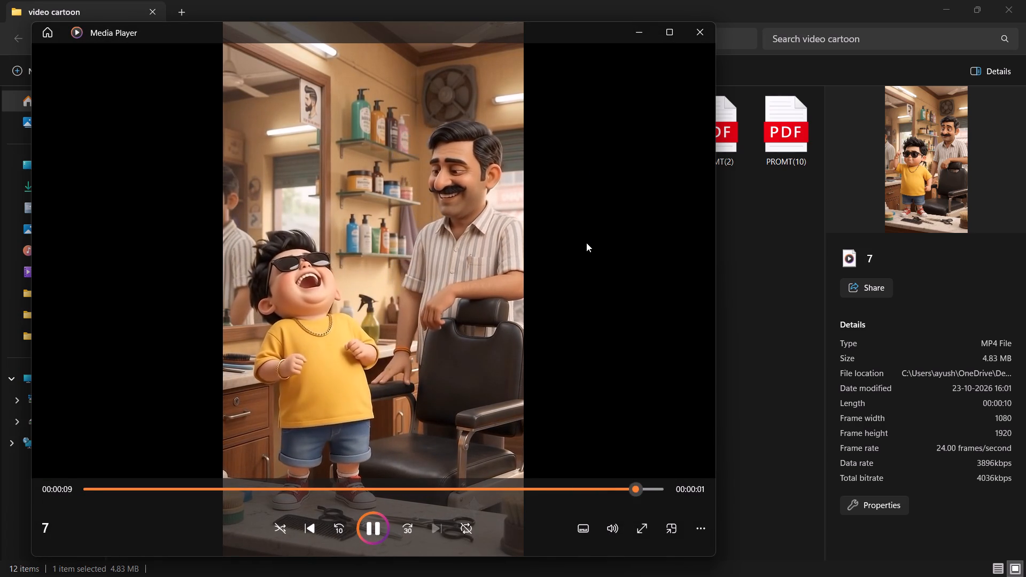
left_click(586, 243)
left_click(697, 33)
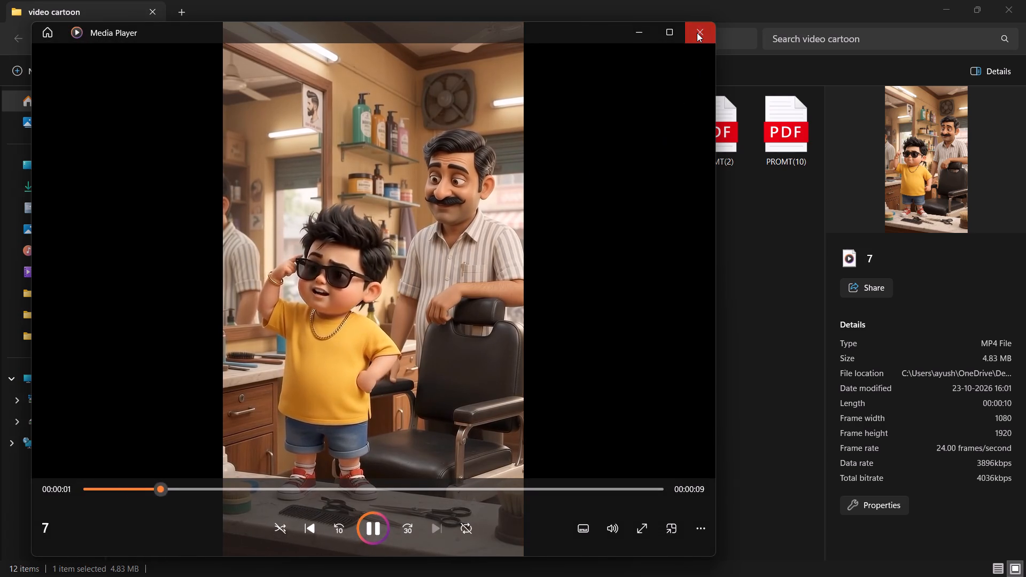
double_click(438, 140)
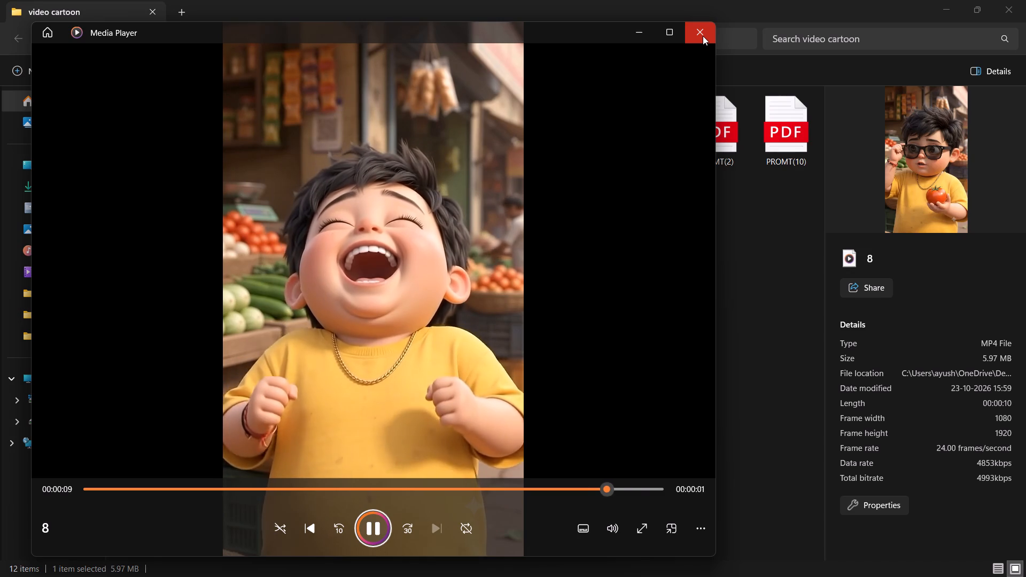
left_click(703, 36)
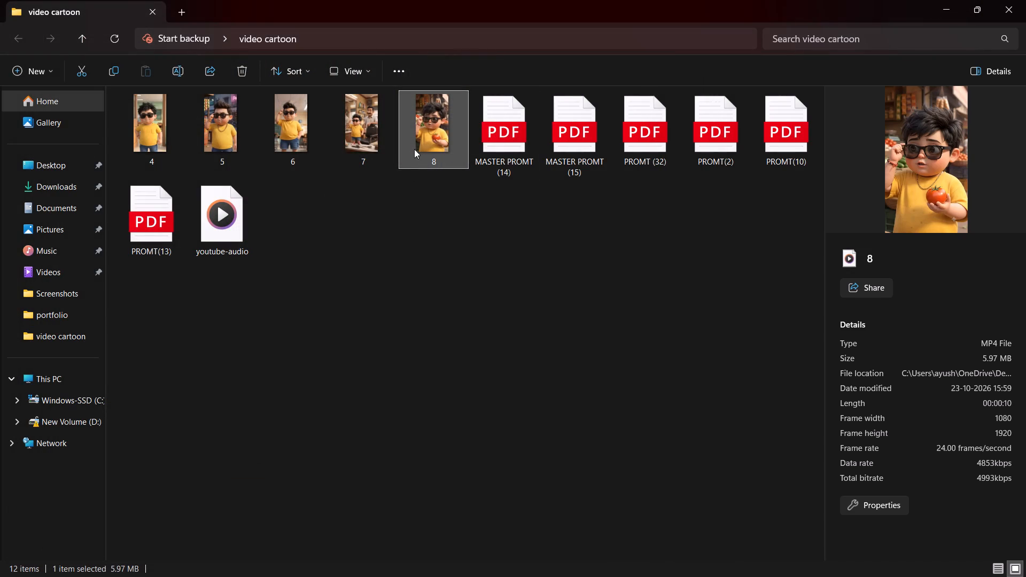
Play videos 5 and 6 in turn, deleting each one from the video cartoon folder after viewing it.
double_click(243, 142)
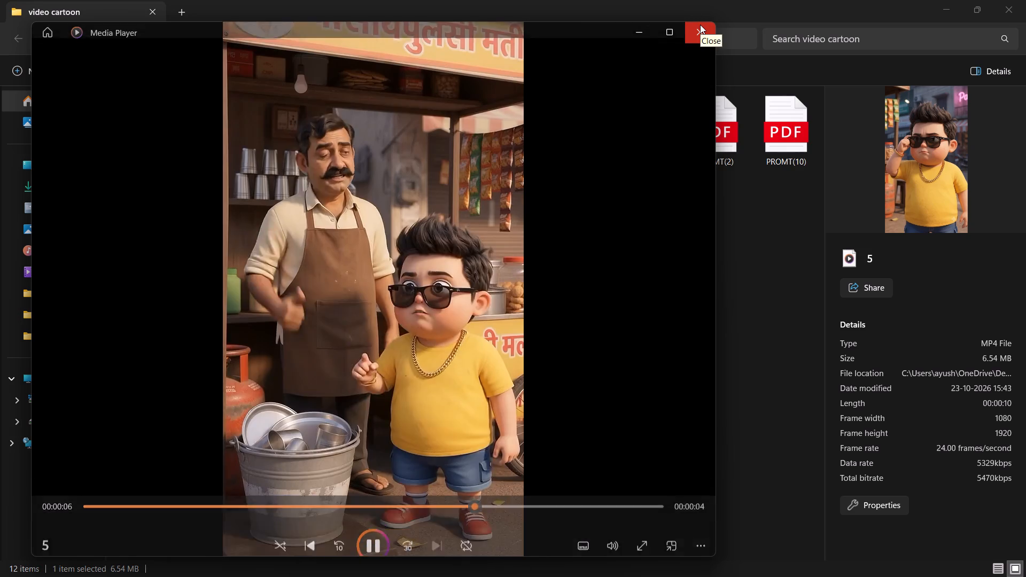
left_click(704, 38)
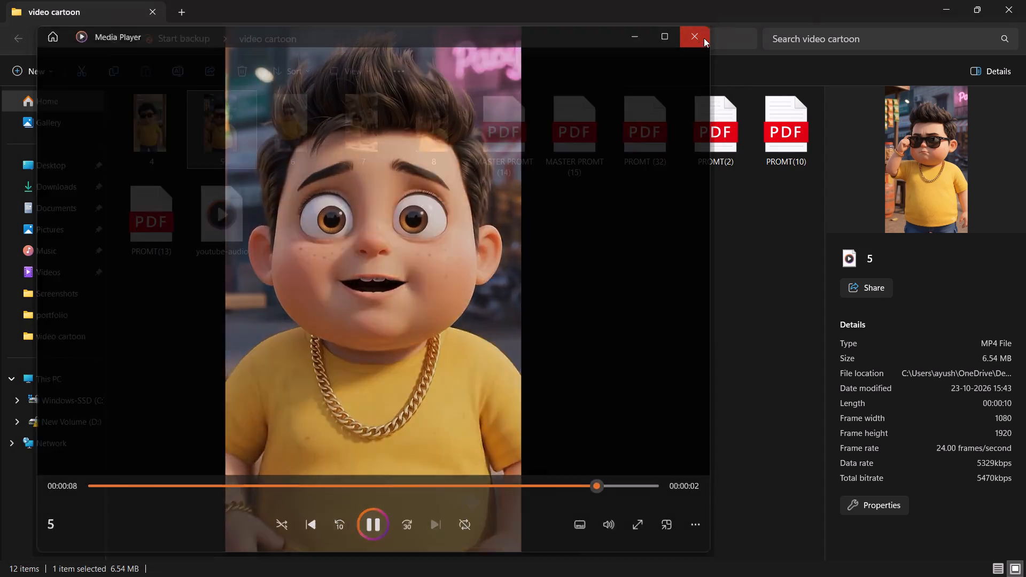
key("Delete")
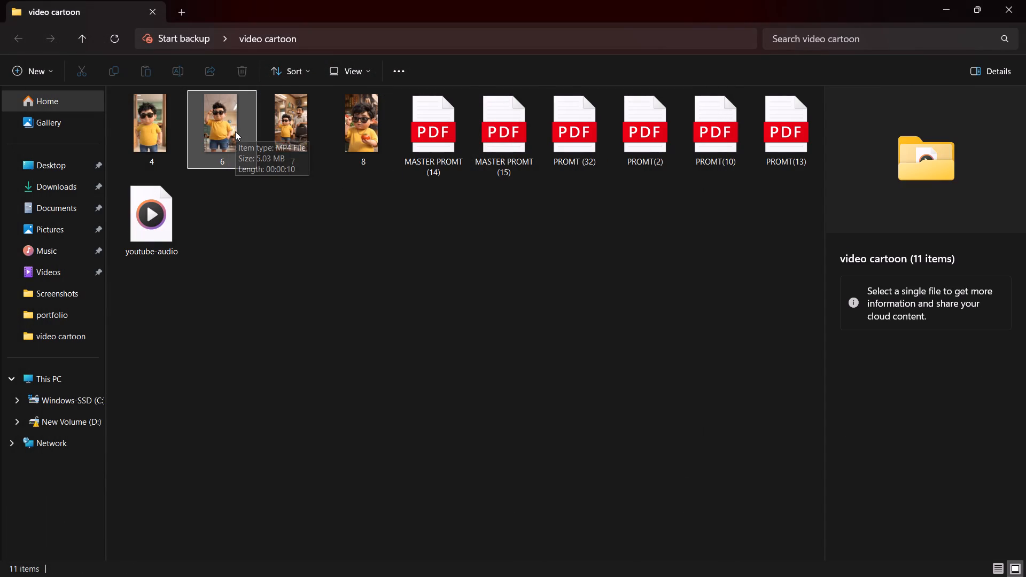
double_click(232, 138)
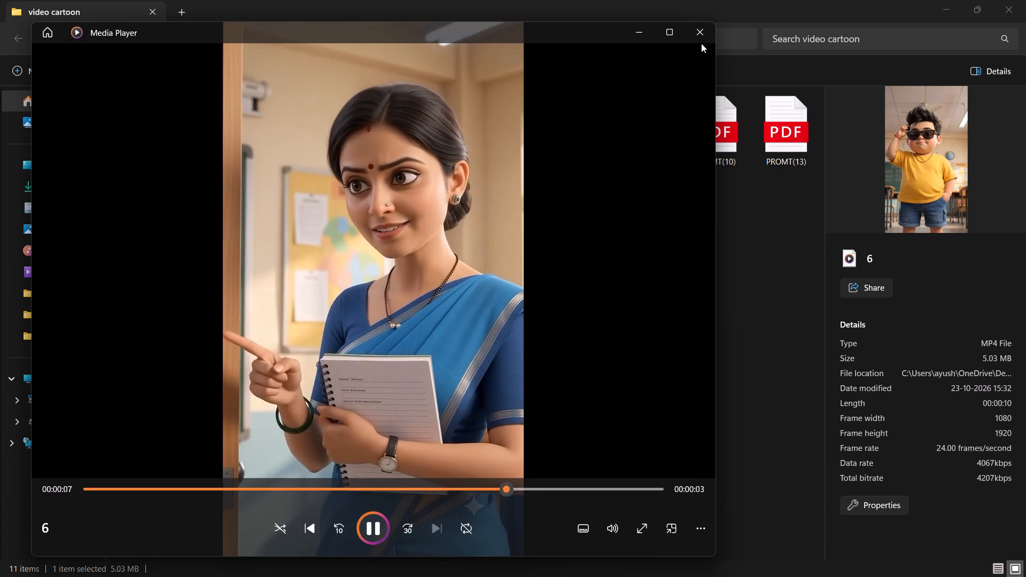
left_click(704, 30)
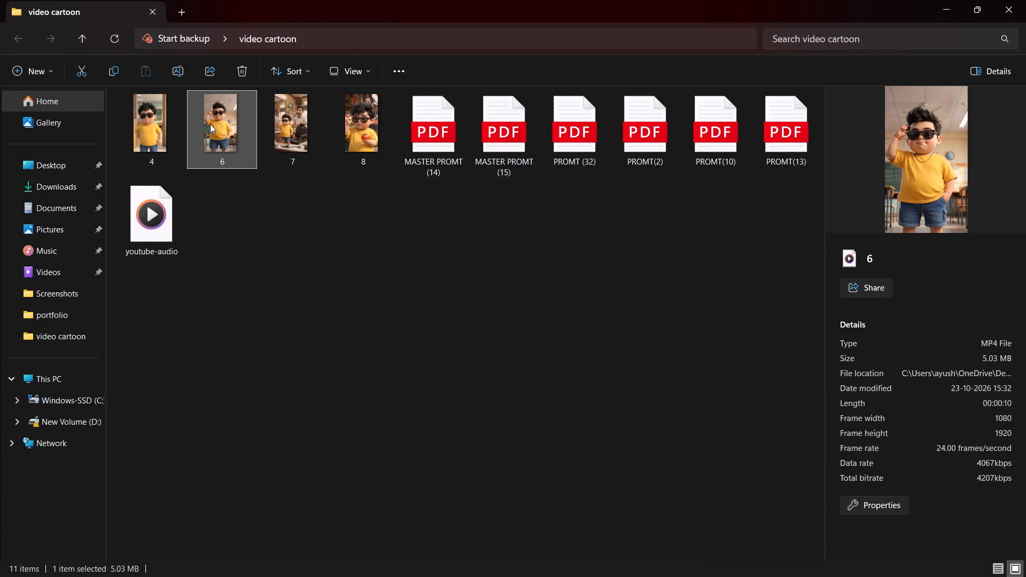
key("Delete")
Play video 4 to review its content and close the player.
double_click(153, 114)
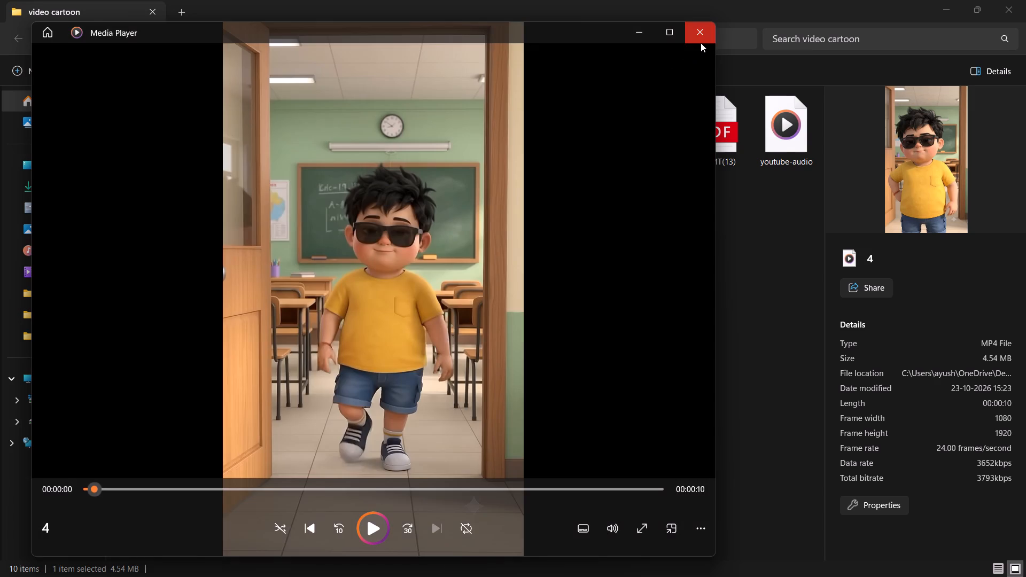
left_click(701, 43)
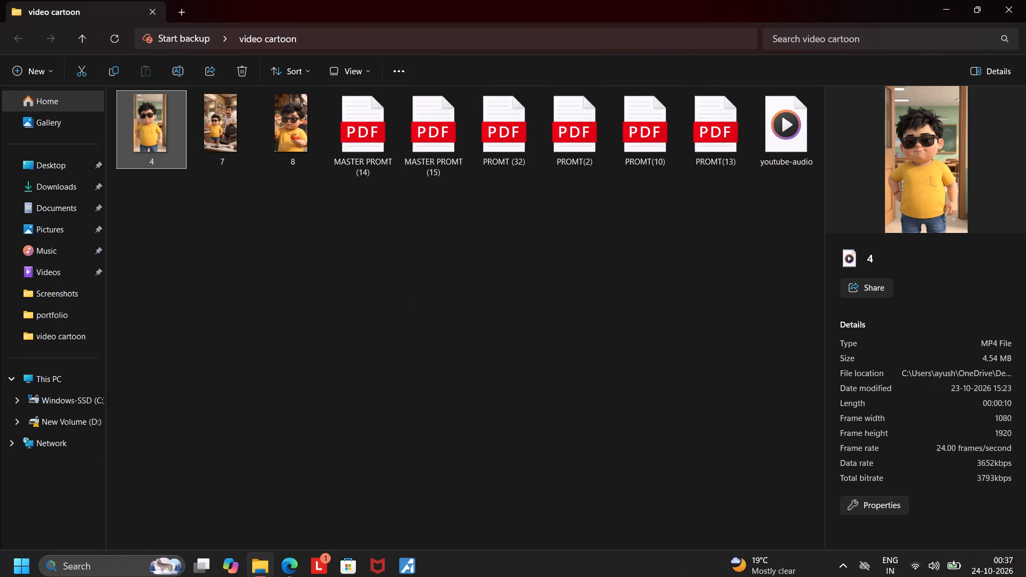
Open the Downloads folder, play video 1_V1 to review it, close the player and delete that video.
left_click(57, 187)
left_click_drag(174, 126, 141, 168)
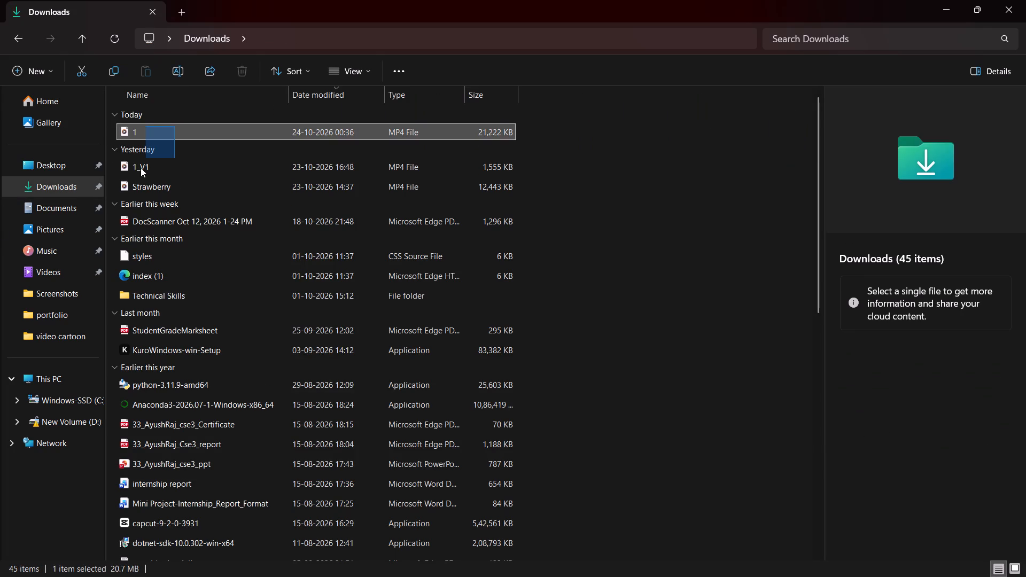
left_click_drag(141, 168, 164, 120)
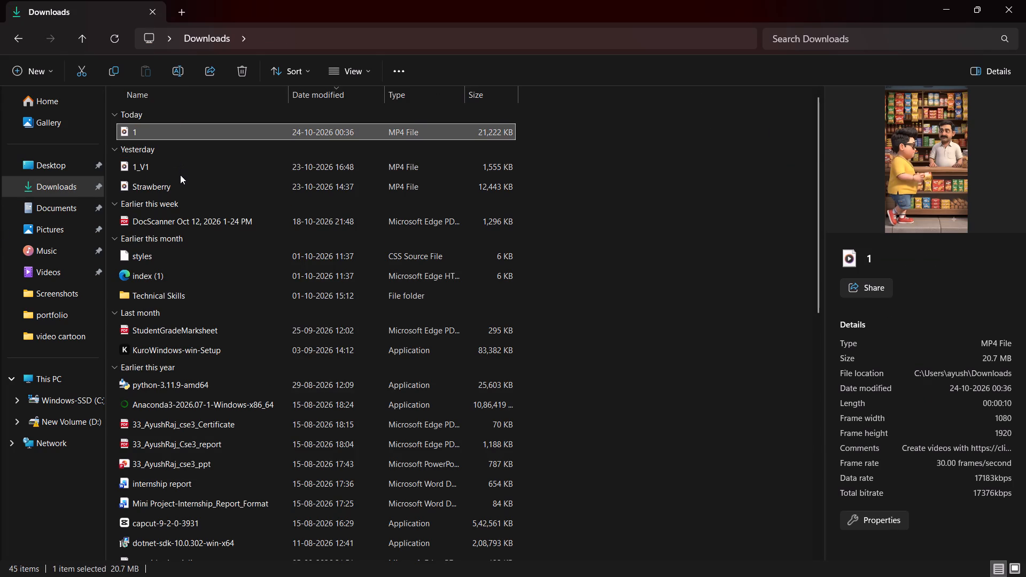
double_click(181, 170)
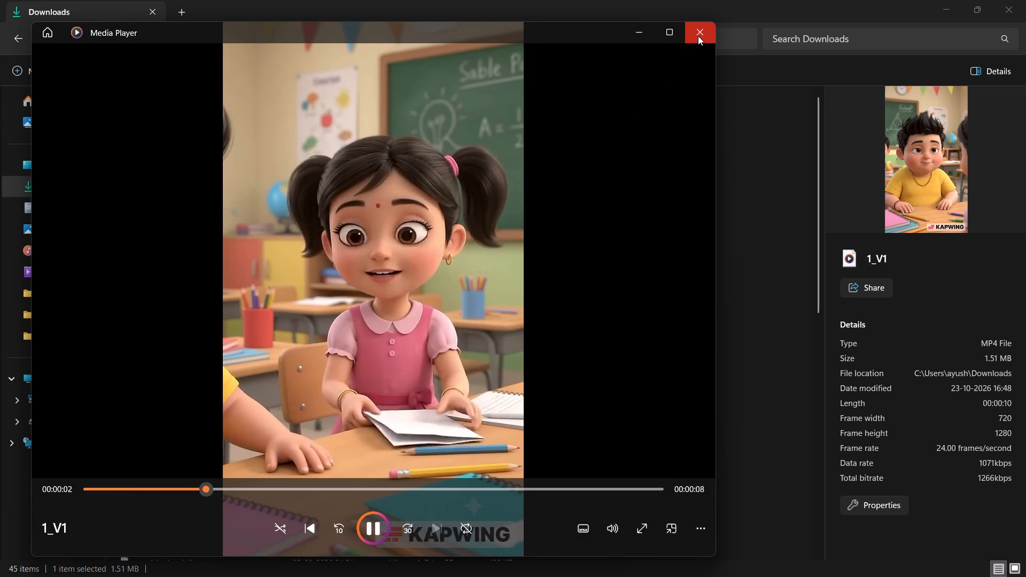
left_click(698, 36)
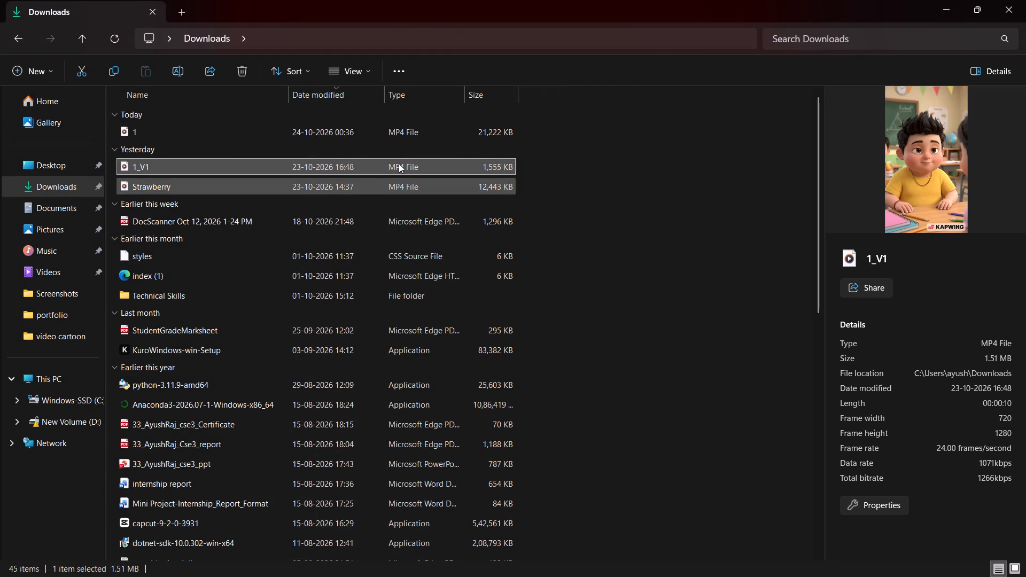
key("Delete")
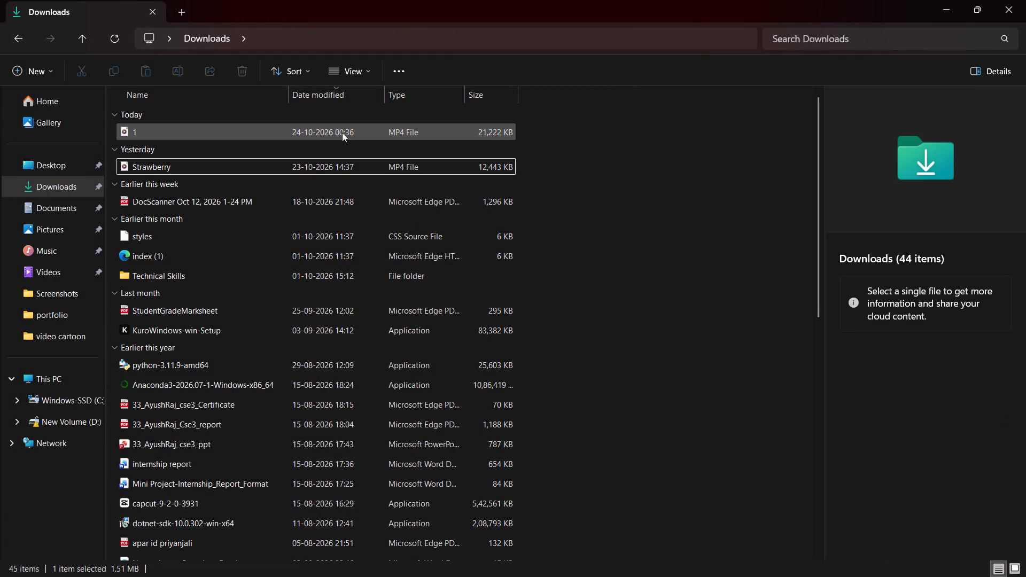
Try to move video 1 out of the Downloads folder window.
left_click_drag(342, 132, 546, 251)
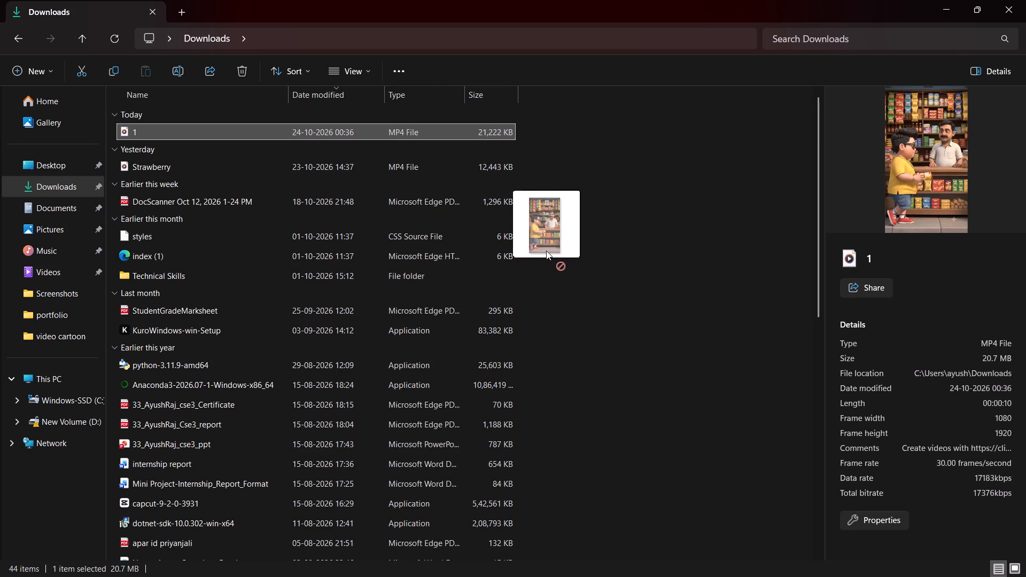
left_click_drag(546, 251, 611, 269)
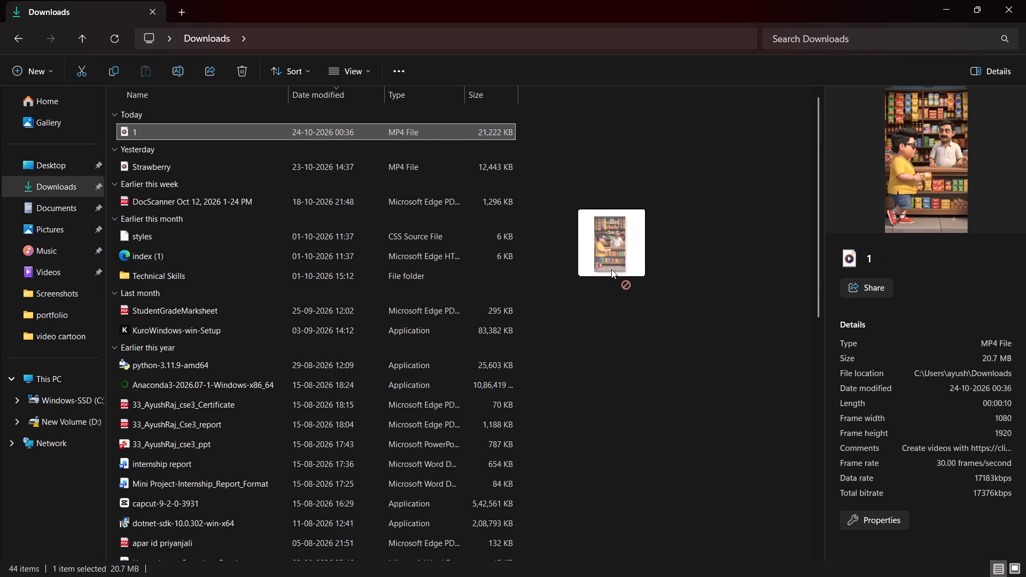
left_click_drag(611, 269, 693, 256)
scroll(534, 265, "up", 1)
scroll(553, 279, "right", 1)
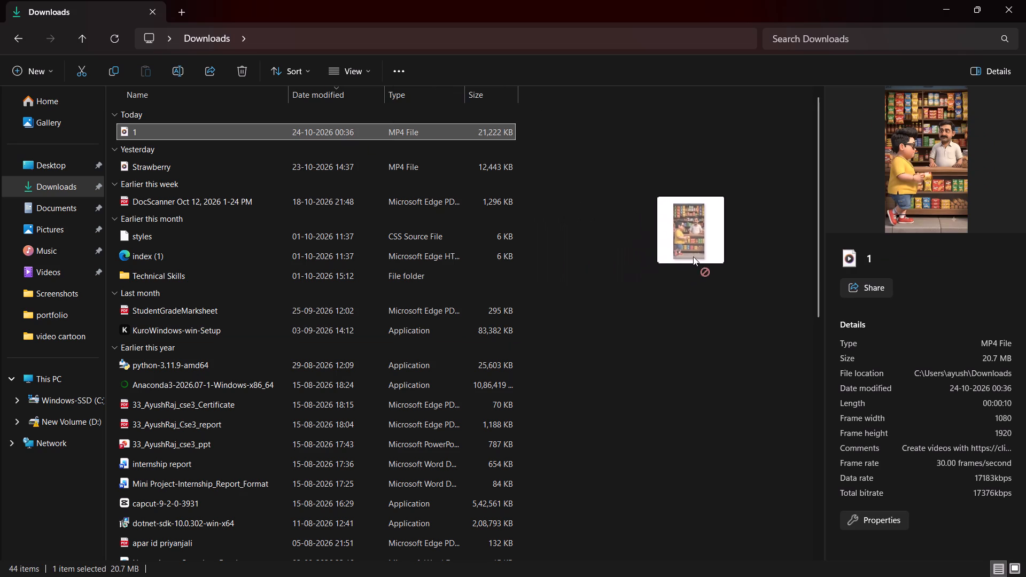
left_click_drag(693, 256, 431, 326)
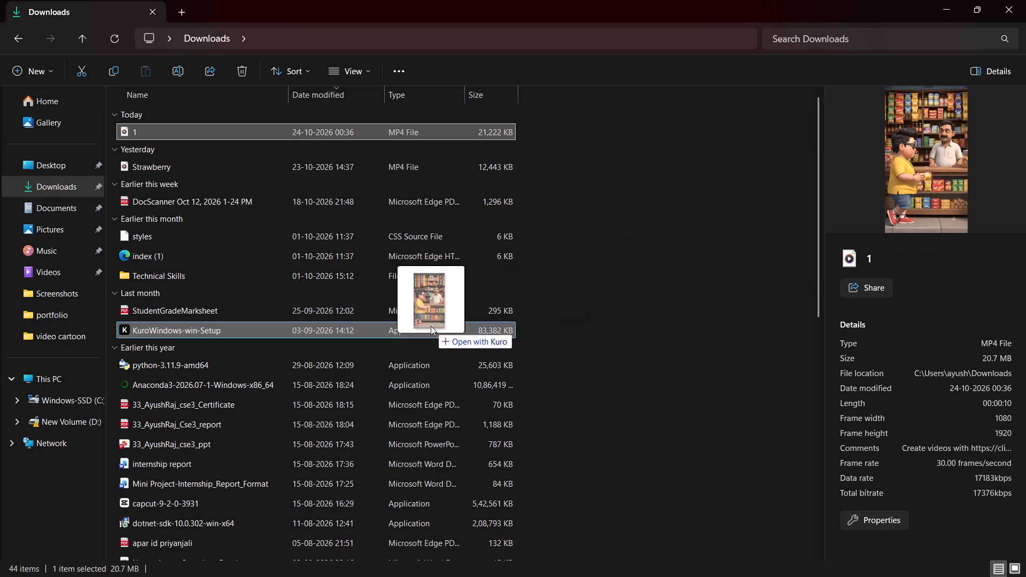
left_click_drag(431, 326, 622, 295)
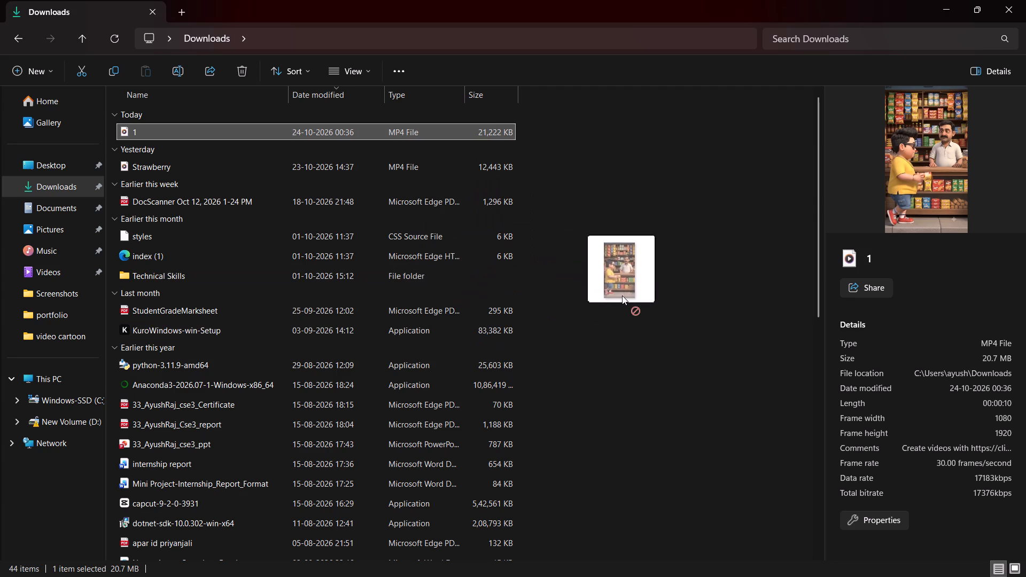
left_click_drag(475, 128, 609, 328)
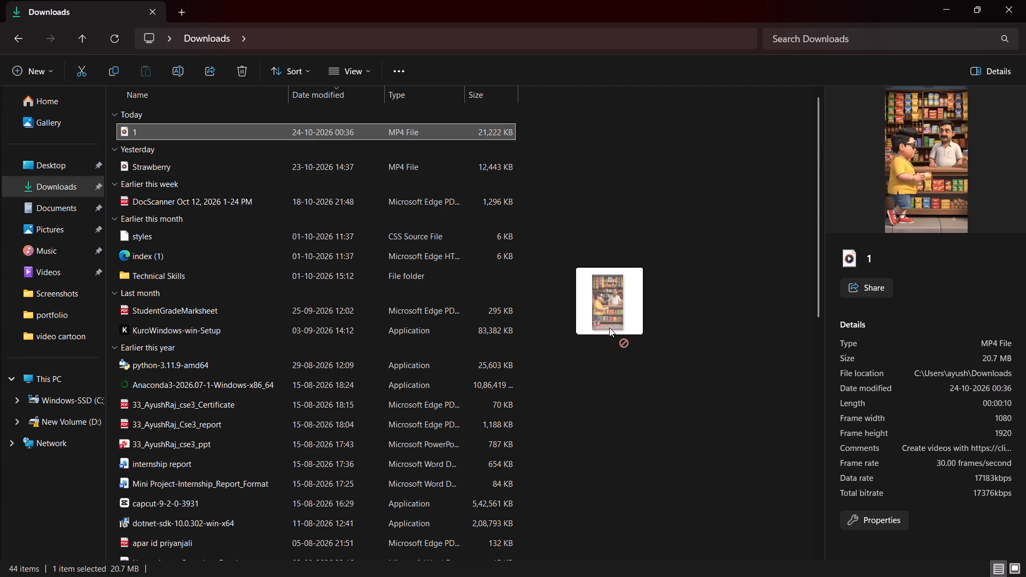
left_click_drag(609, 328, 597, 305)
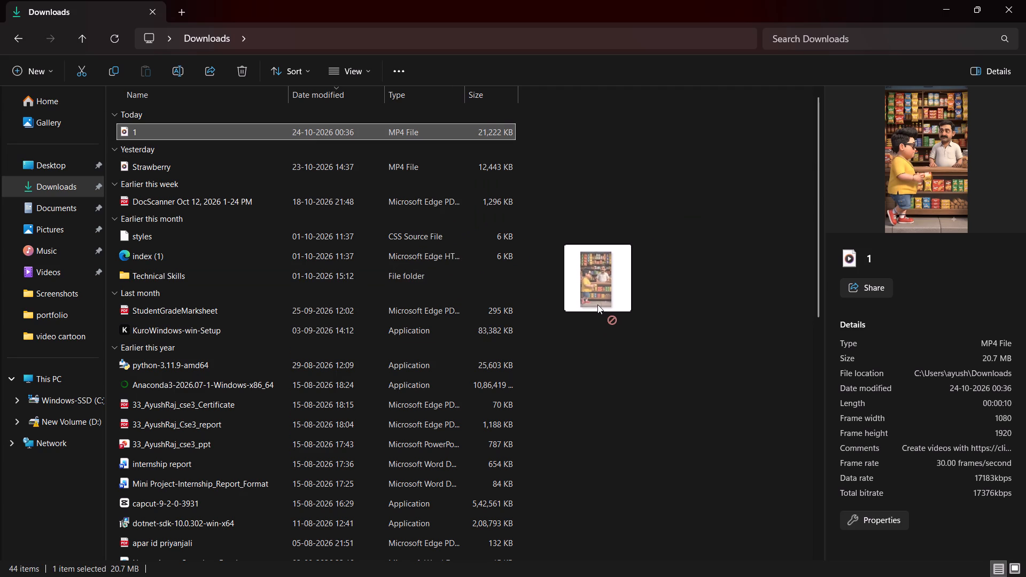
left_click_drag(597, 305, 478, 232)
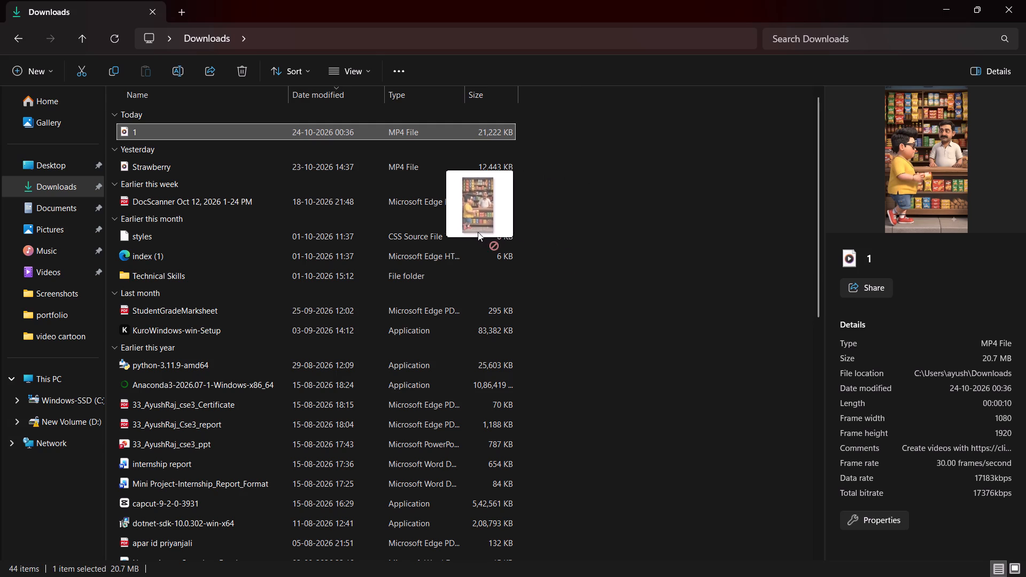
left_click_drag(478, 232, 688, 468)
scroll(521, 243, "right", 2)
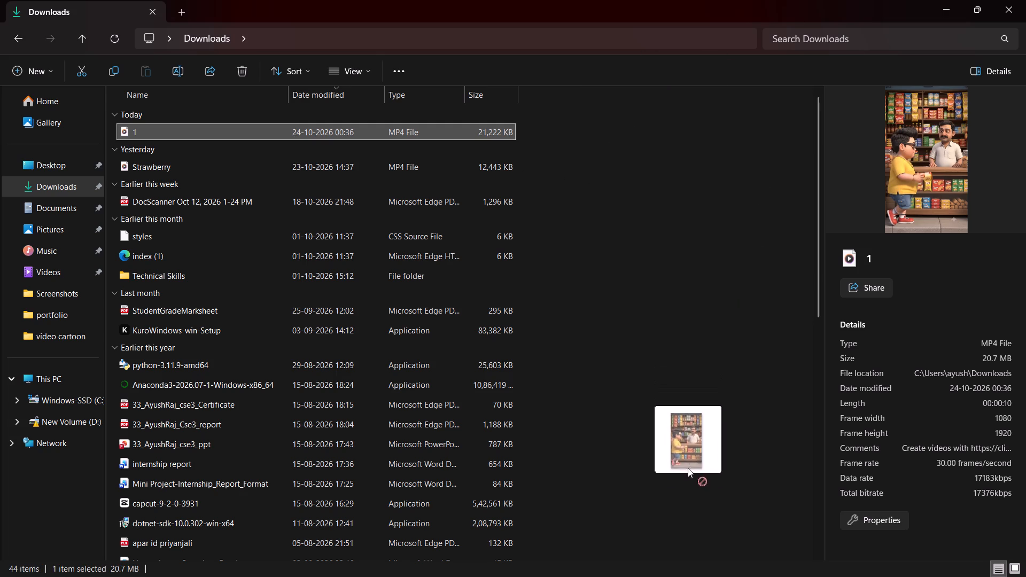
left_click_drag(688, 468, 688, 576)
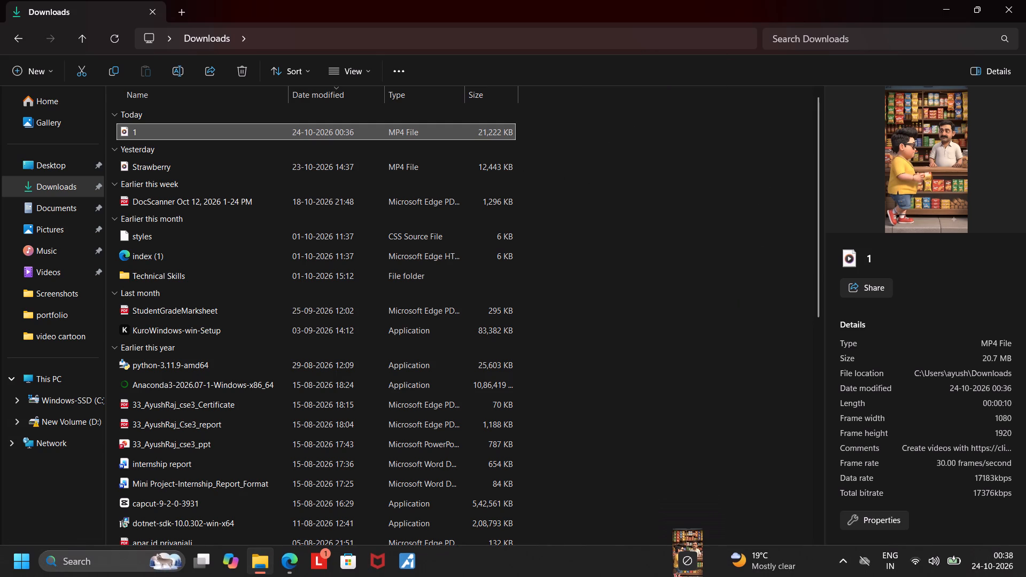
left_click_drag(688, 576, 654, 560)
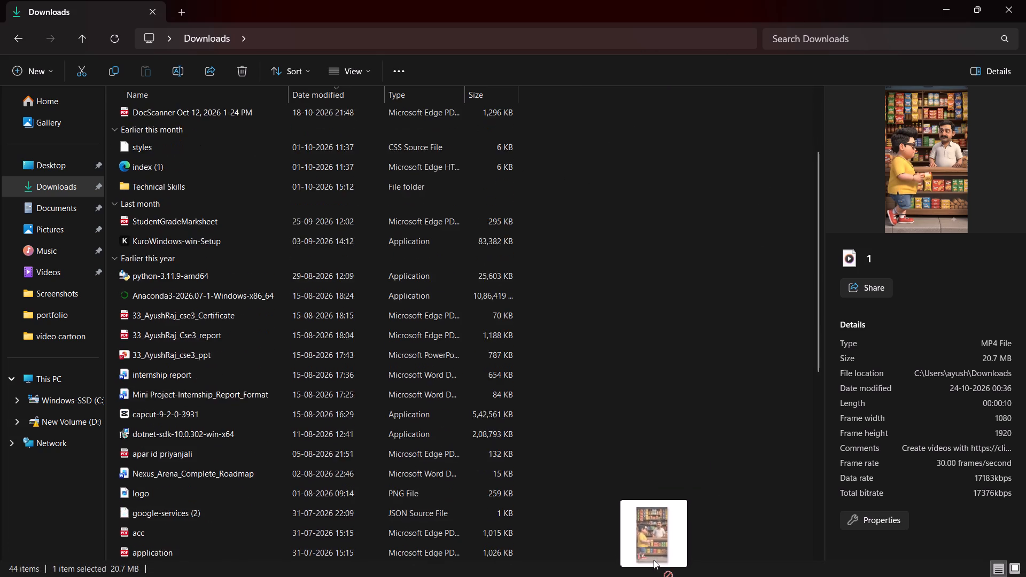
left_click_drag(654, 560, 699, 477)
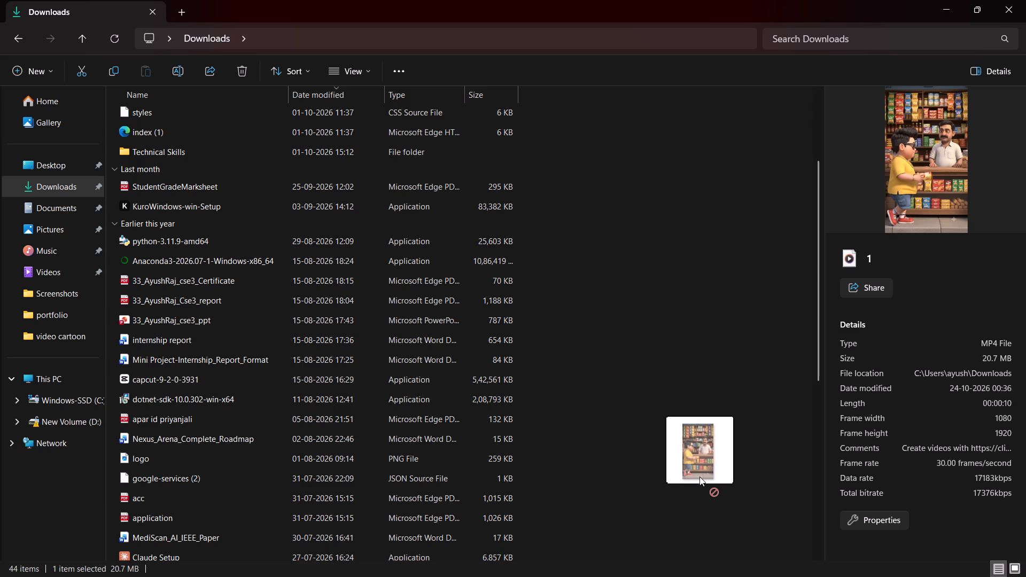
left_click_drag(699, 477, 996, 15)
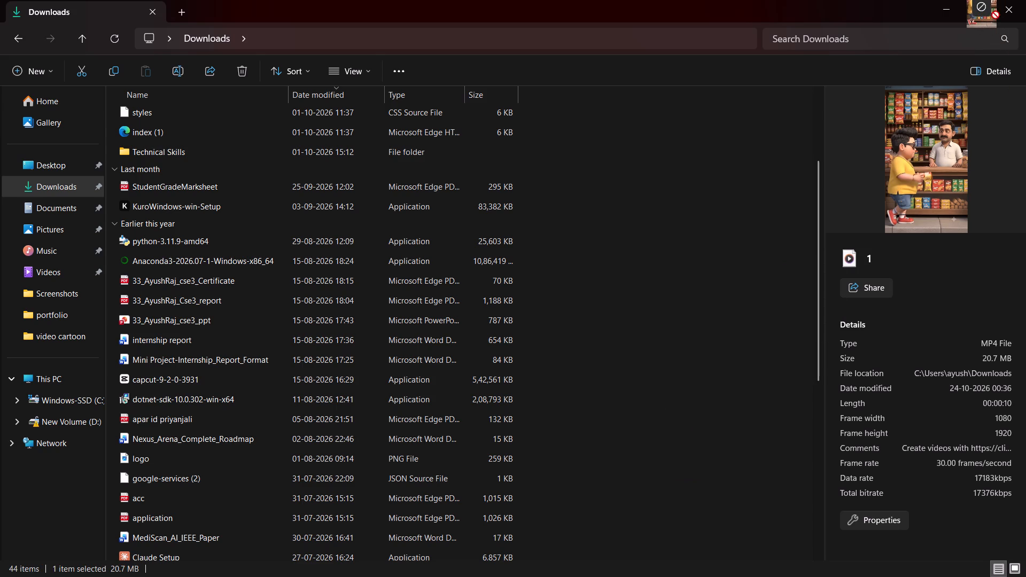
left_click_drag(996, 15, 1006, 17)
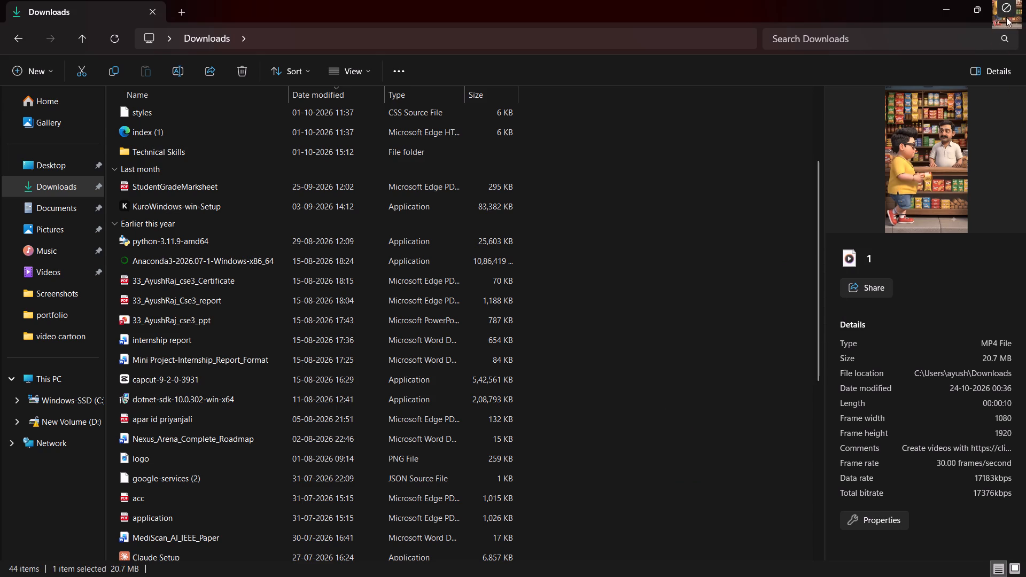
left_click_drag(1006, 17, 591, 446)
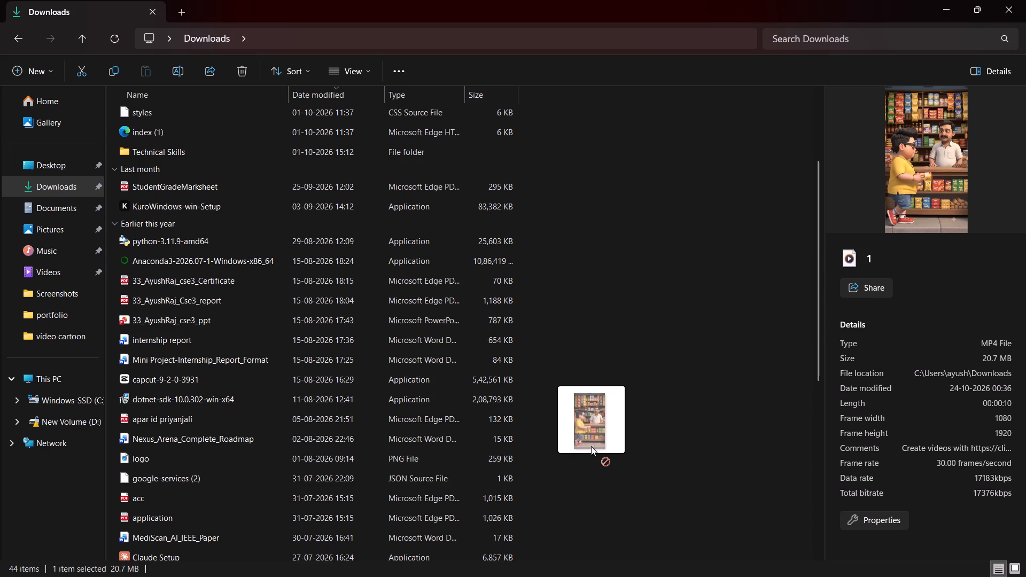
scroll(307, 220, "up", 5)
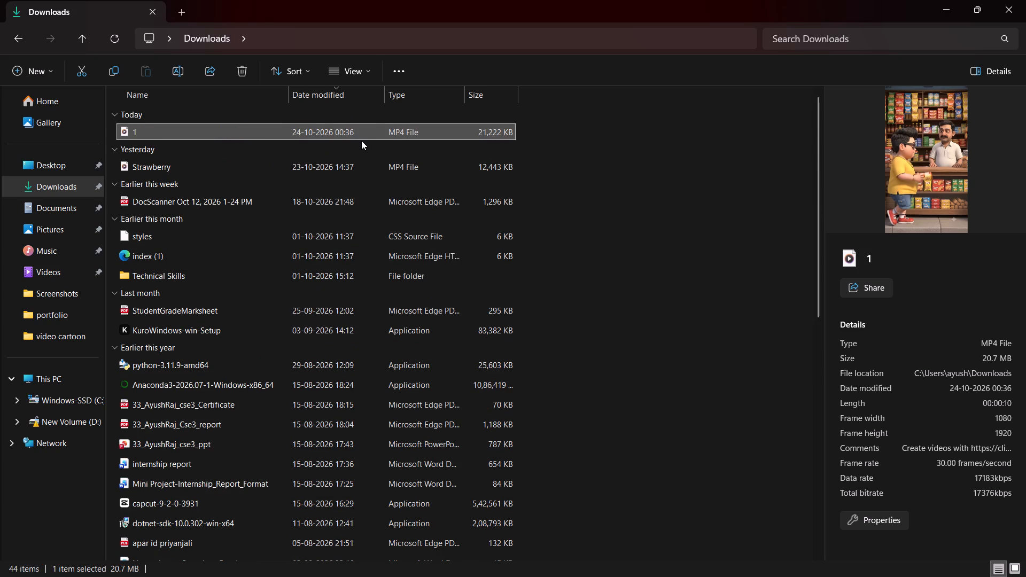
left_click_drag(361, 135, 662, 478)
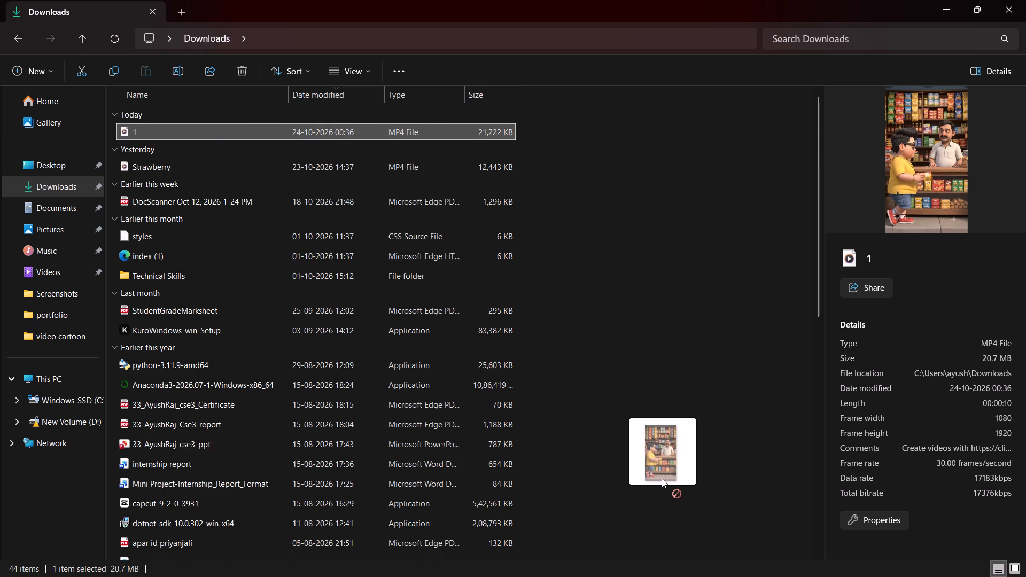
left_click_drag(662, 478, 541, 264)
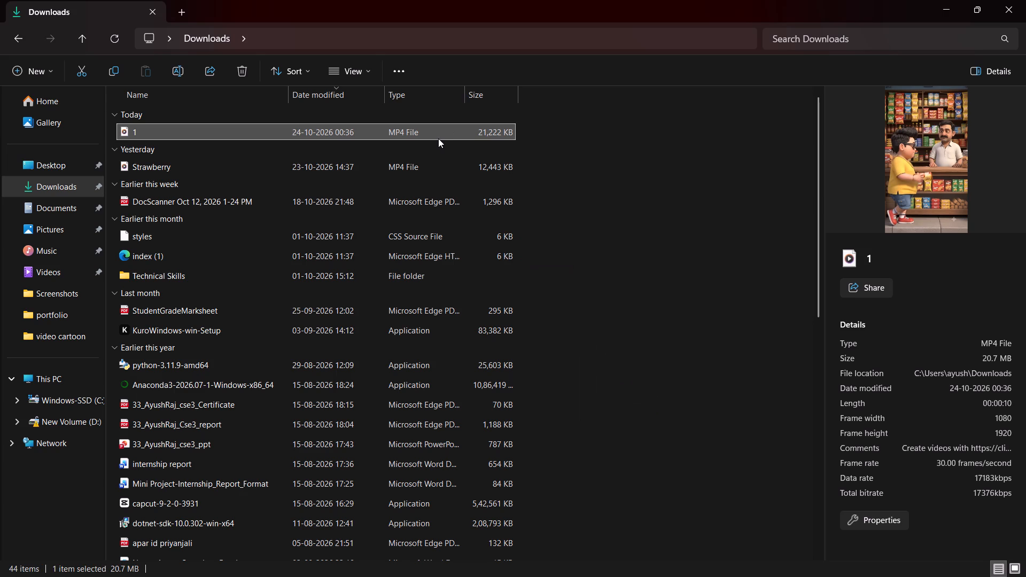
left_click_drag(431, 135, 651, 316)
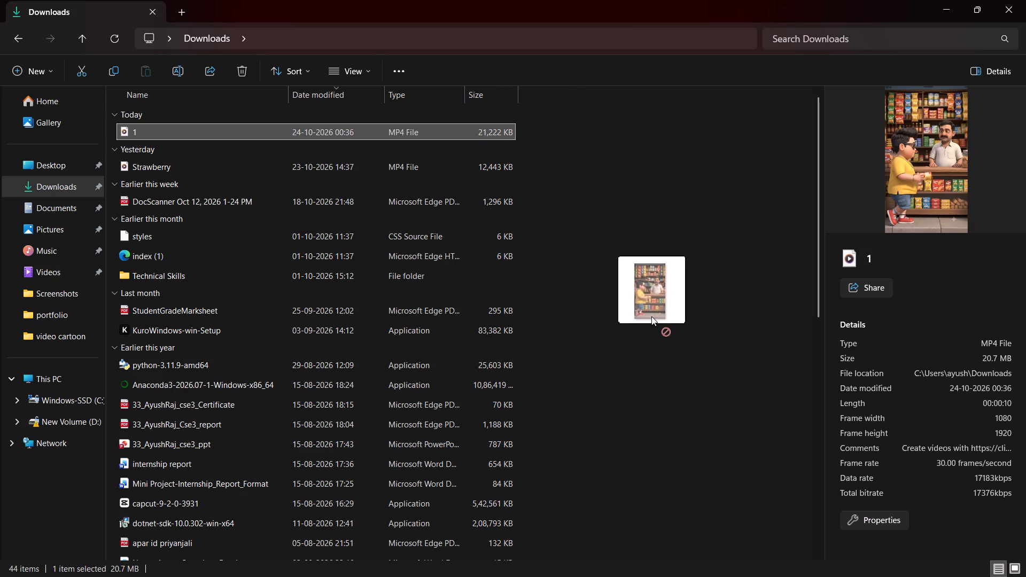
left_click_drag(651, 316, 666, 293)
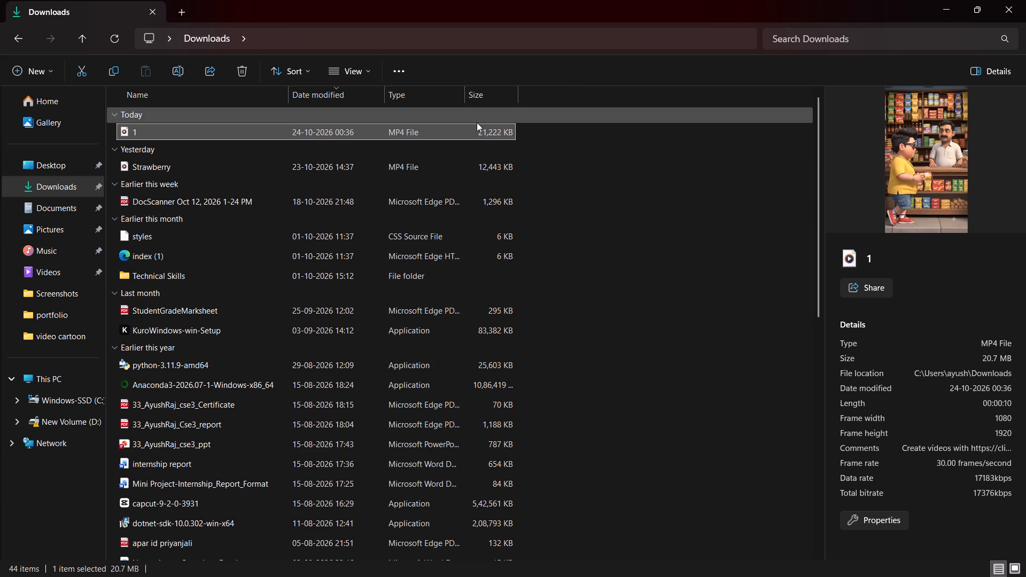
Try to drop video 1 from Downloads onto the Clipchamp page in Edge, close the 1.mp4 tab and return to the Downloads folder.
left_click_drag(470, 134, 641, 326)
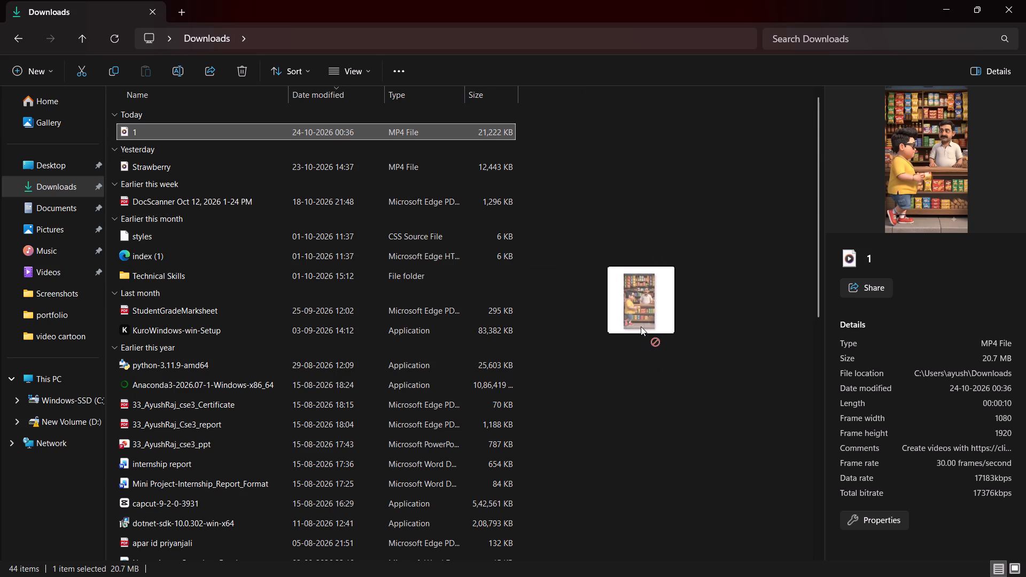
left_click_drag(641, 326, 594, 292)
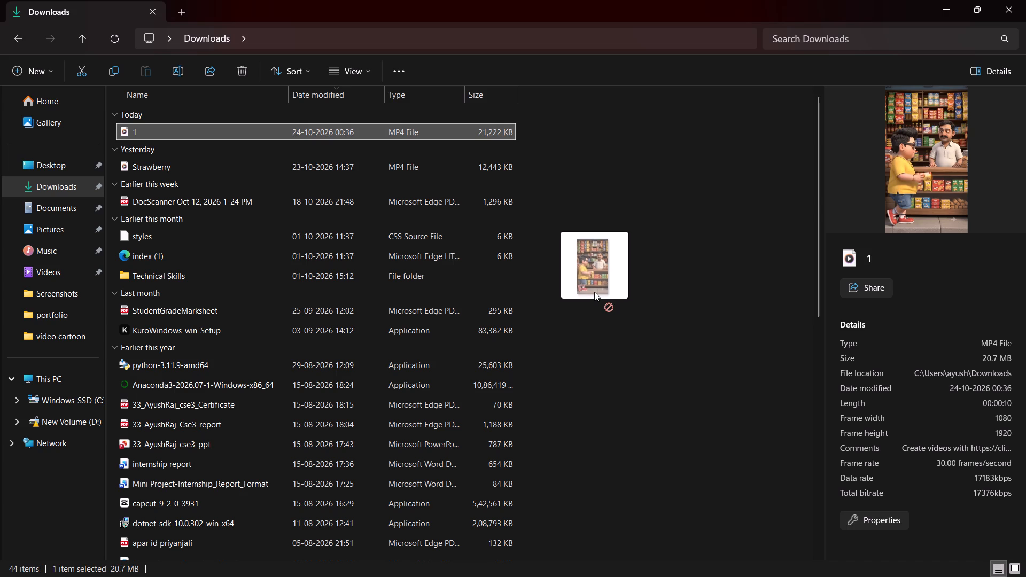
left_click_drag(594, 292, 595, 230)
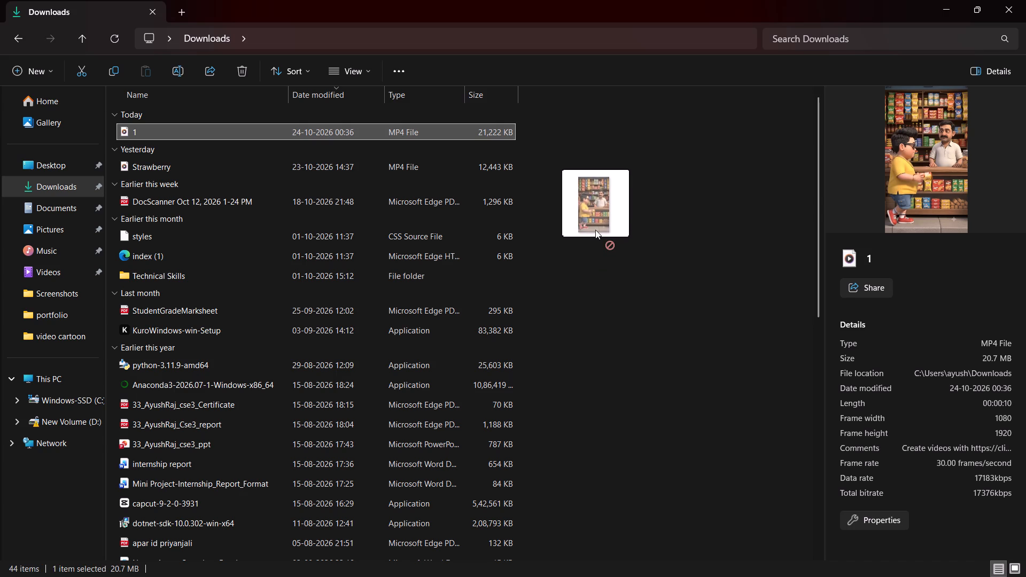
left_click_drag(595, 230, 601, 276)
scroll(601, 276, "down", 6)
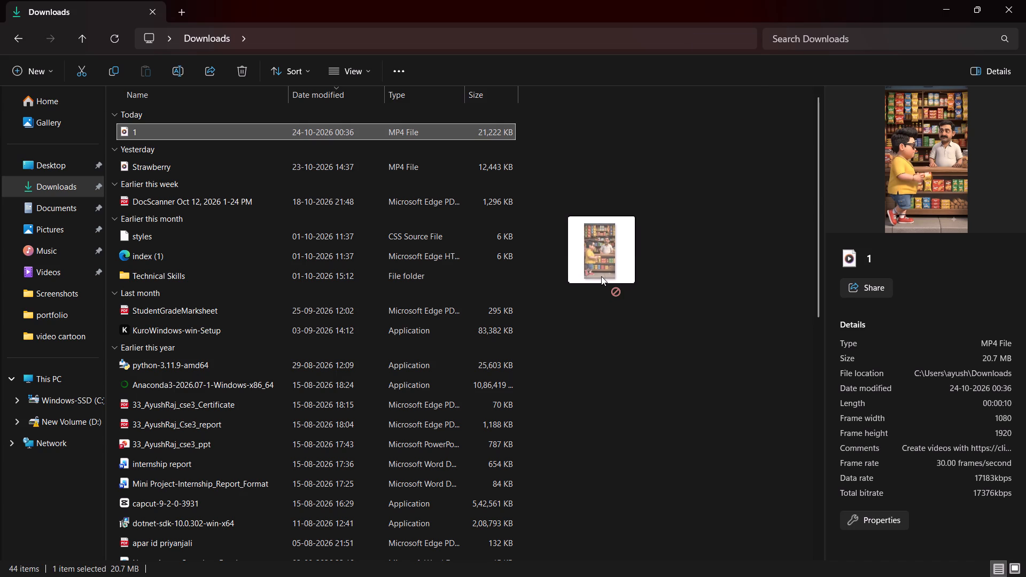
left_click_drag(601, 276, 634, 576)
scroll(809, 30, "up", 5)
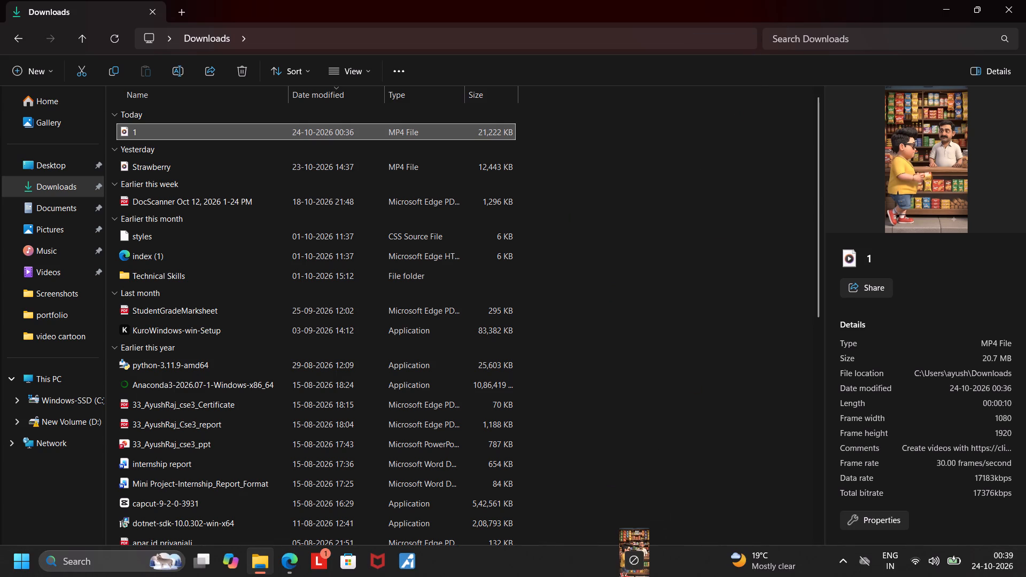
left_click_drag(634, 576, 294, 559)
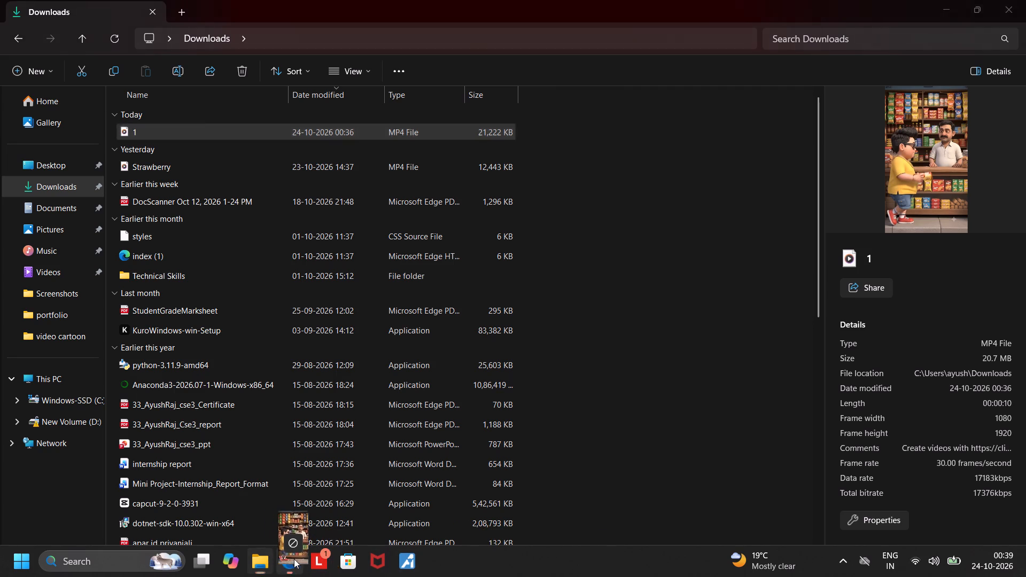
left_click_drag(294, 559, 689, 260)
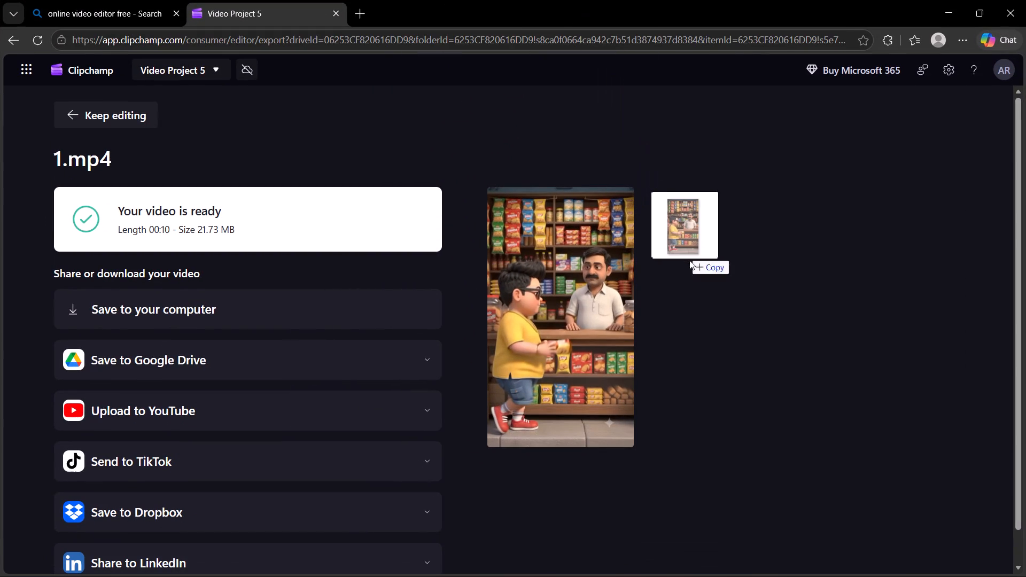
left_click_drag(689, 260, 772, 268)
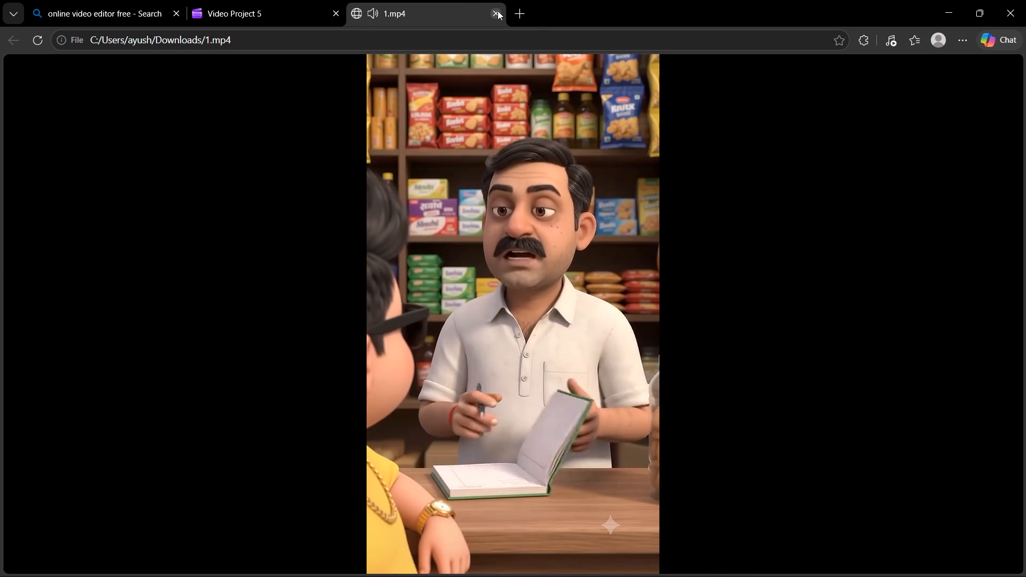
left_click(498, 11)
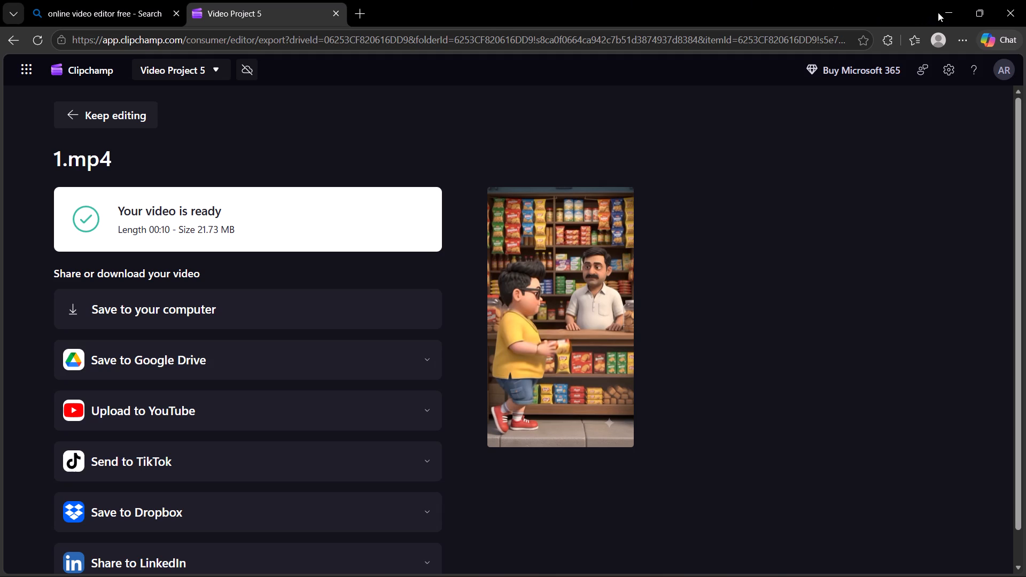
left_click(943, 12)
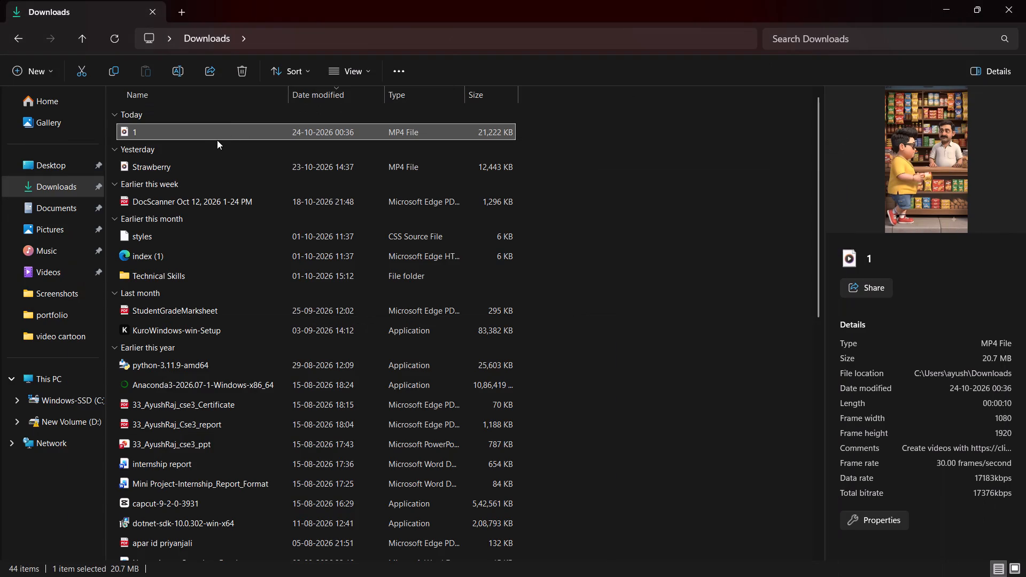
Move video 1 from Downloads to the Desktop folder and open that folder.
left_click_drag(218, 133, 66, 168)
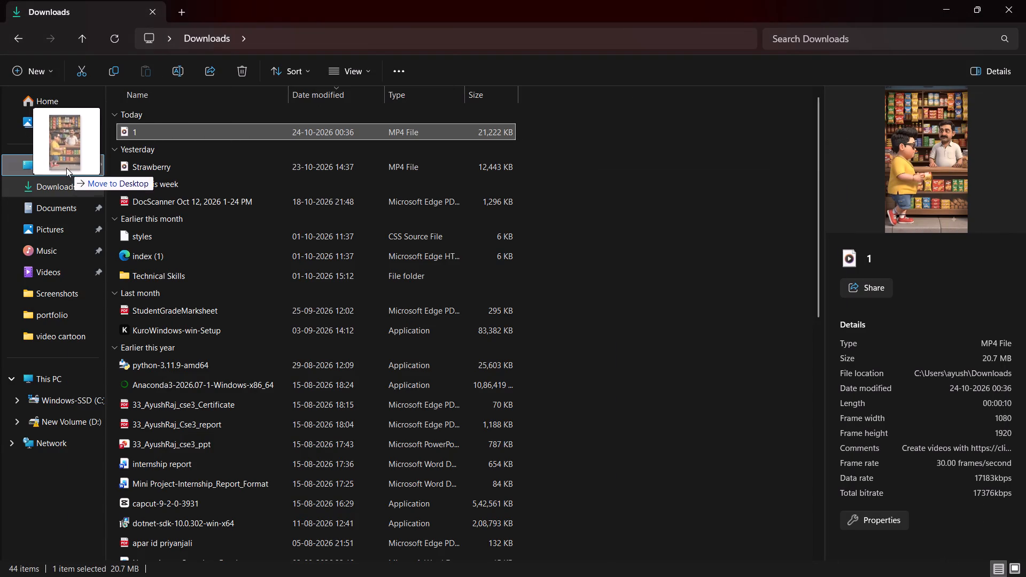
left_click_drag(66, 168, 66, 166)
left_click(66, 166)
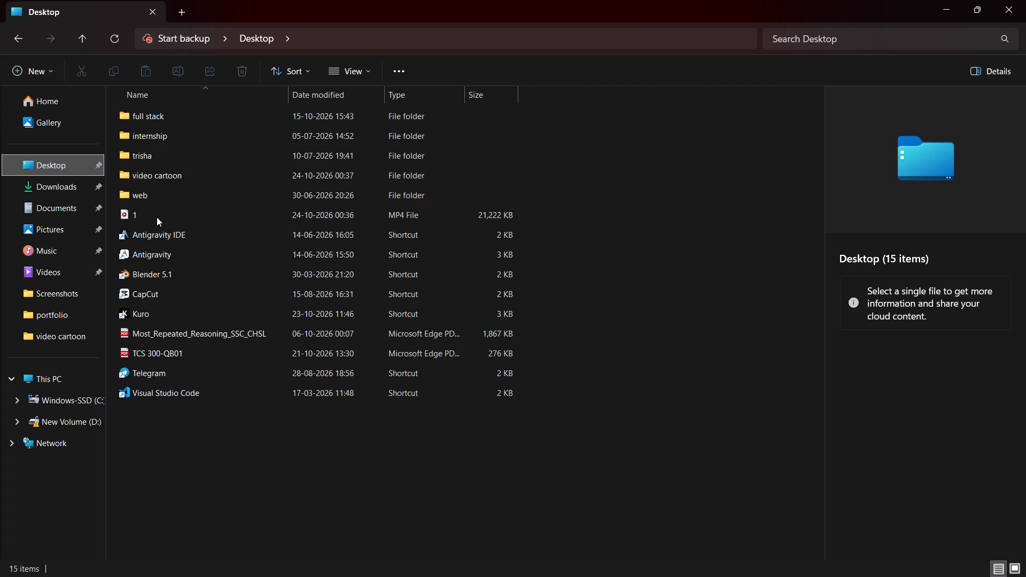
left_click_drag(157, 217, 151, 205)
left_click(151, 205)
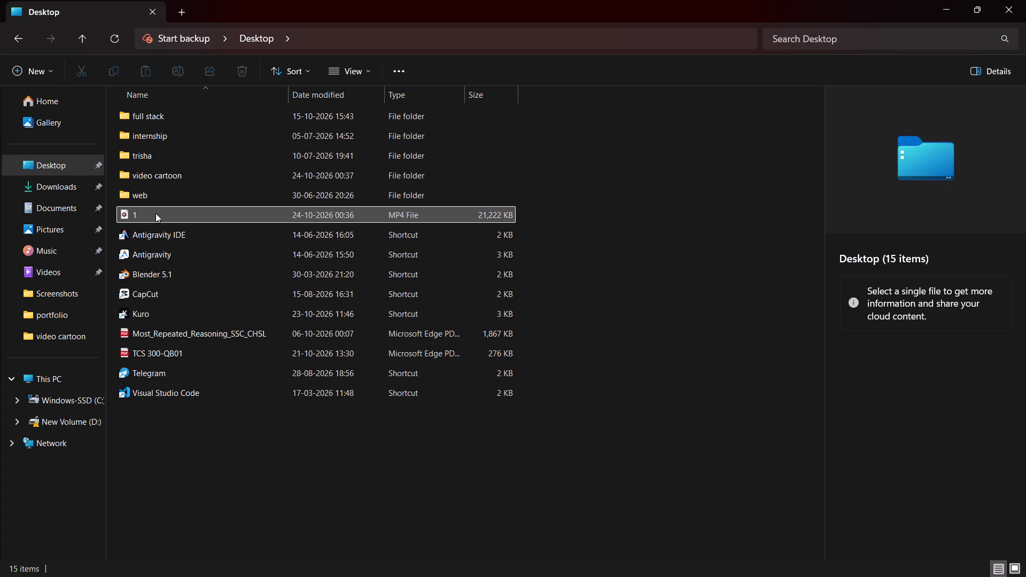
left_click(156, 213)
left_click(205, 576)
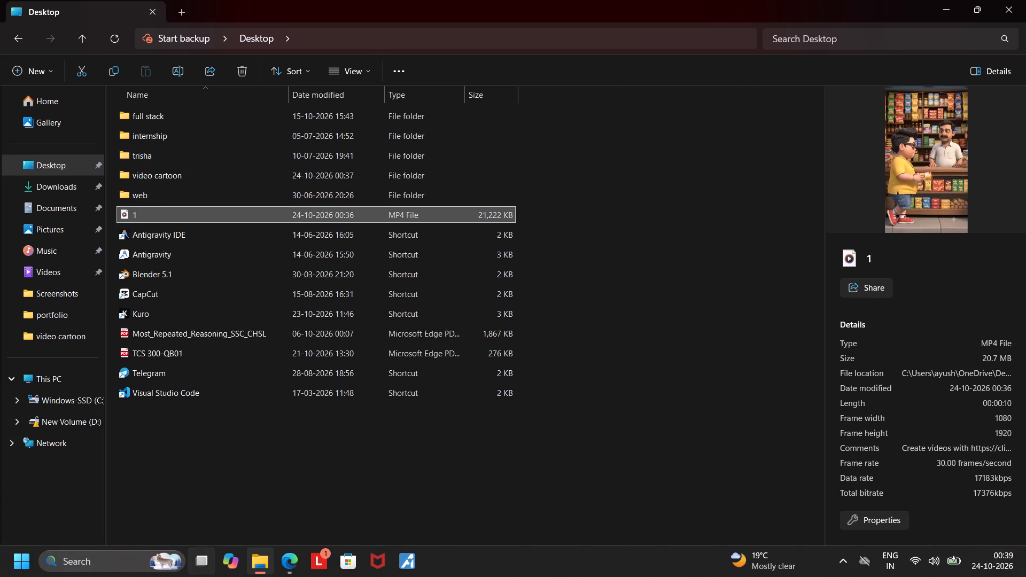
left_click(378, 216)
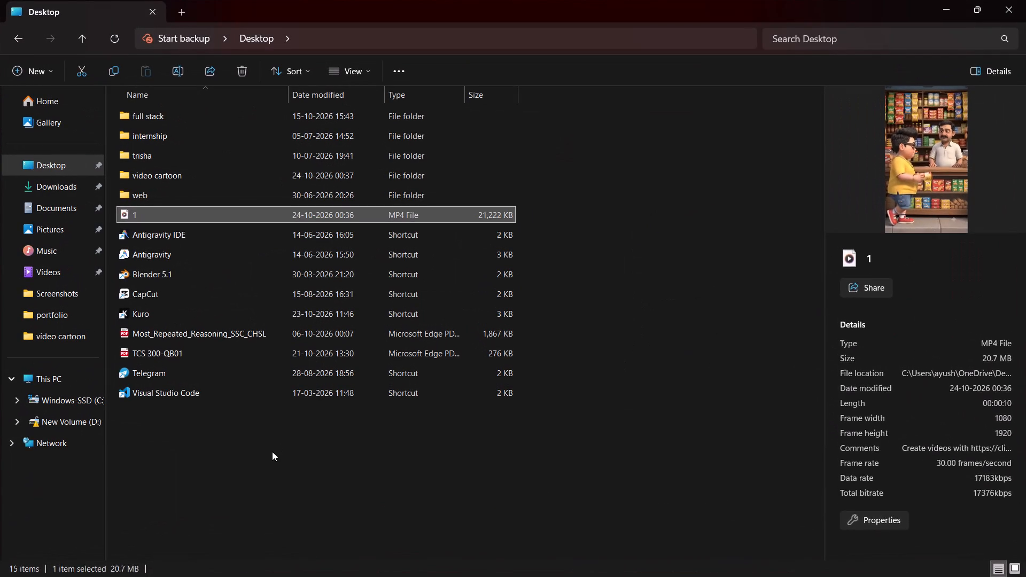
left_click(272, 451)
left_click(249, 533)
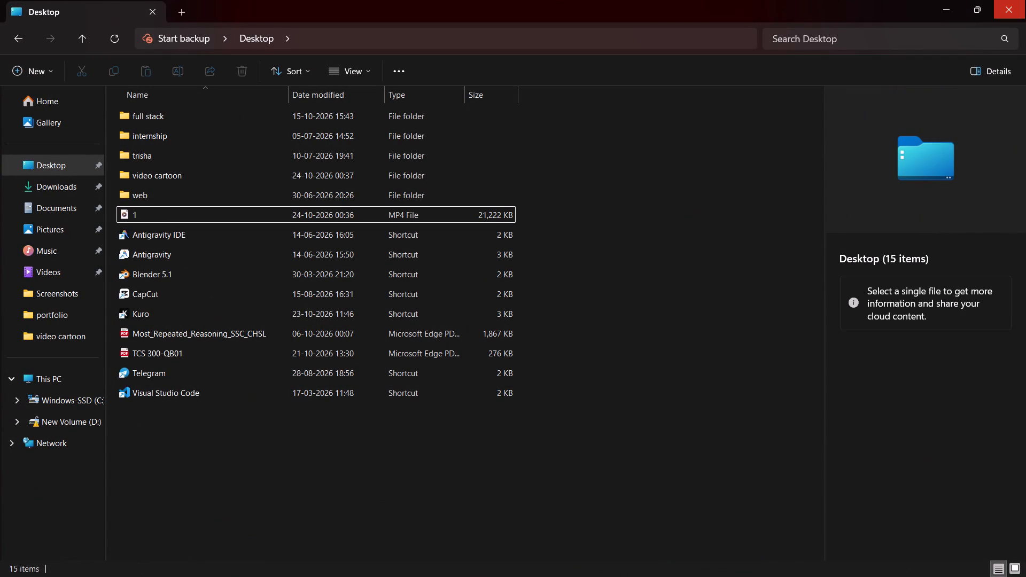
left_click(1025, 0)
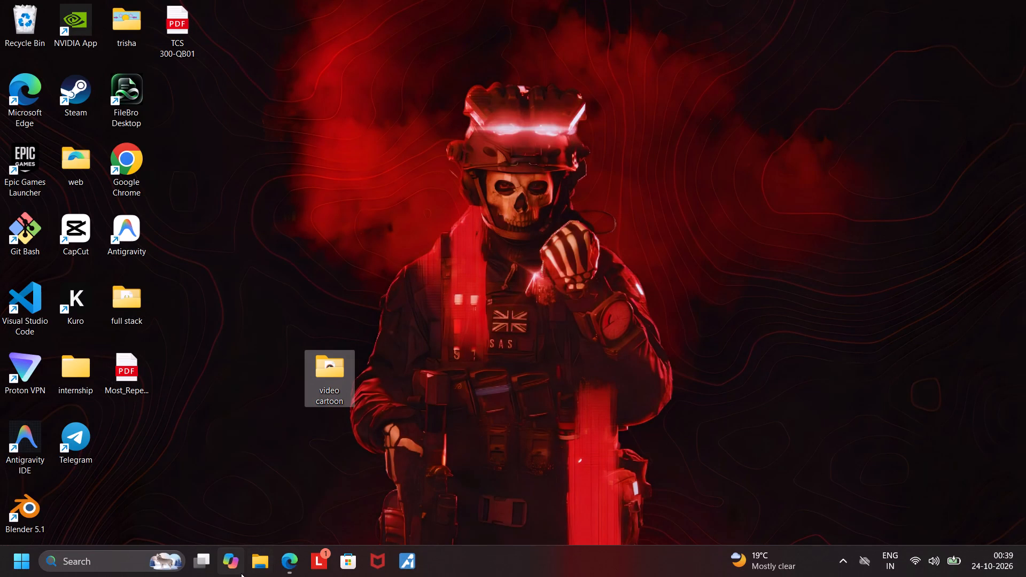
Open the Desktop folder in File Explorer, move video 1 into the video cartoon folder and close the window.
left_click(262, 571)
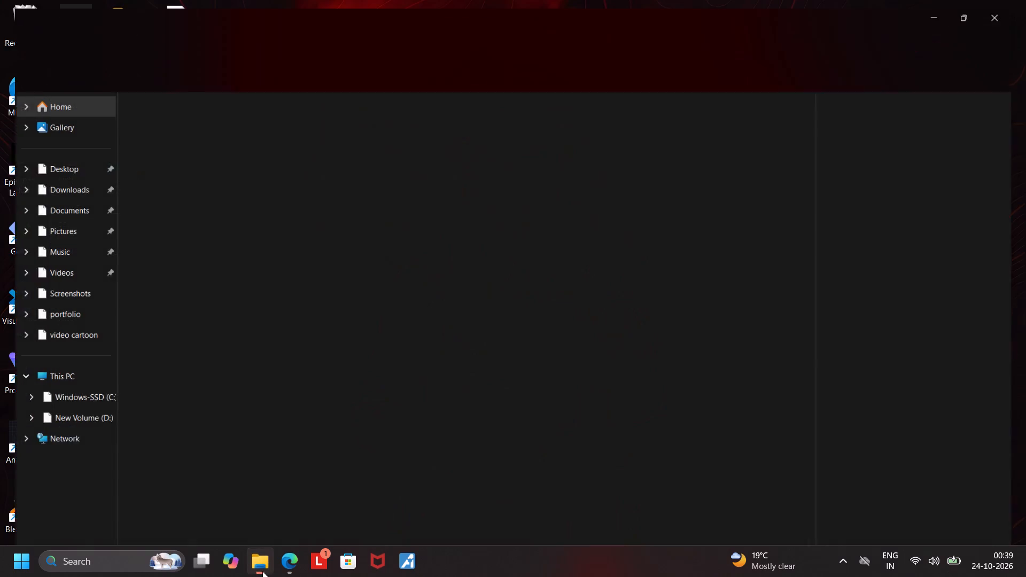
left_click(56, 168)
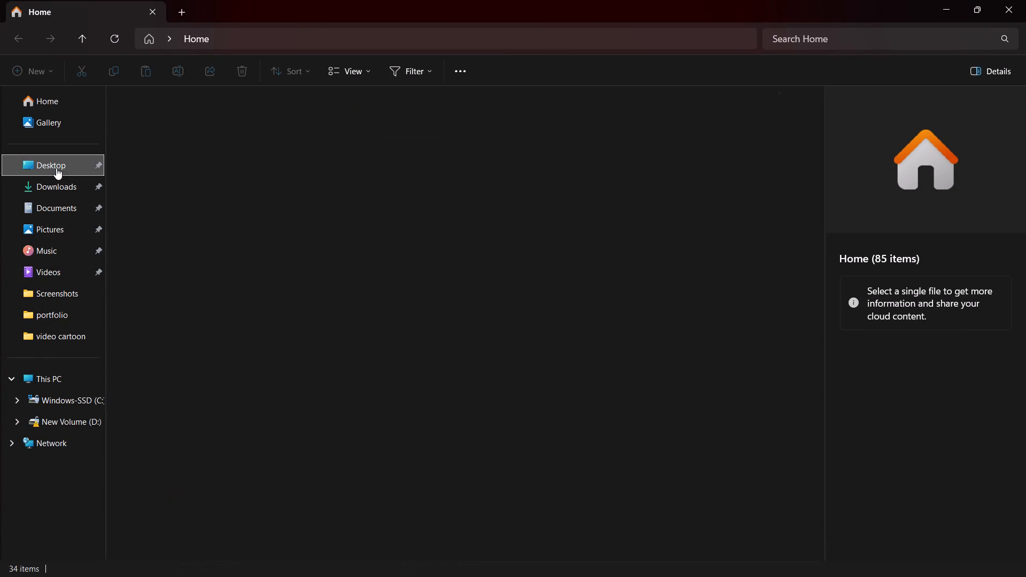
left_click_drag(152, 213, 148, 168)
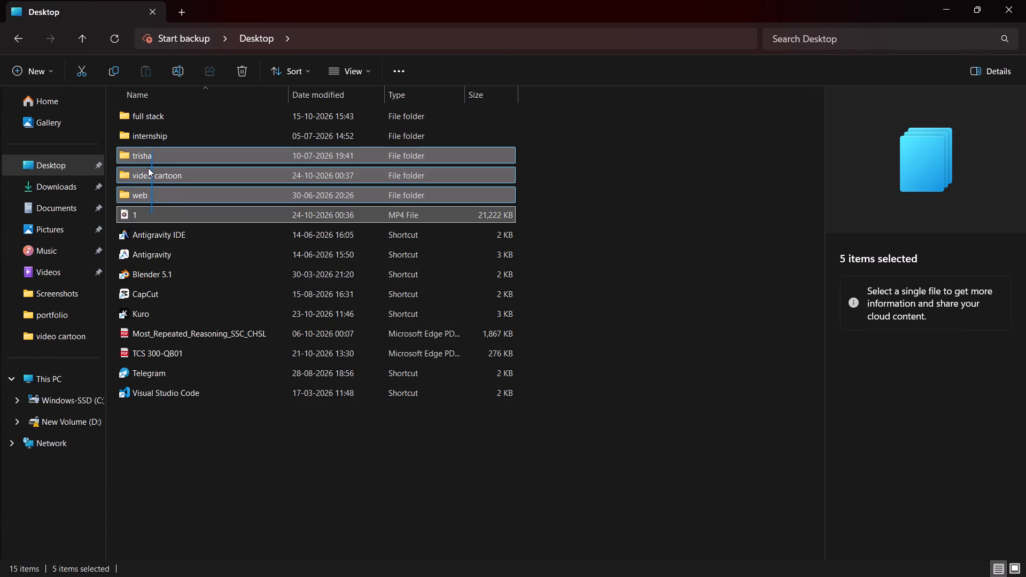
left_click_drag(148, 168, 150, 228)
left_click(302, 450)
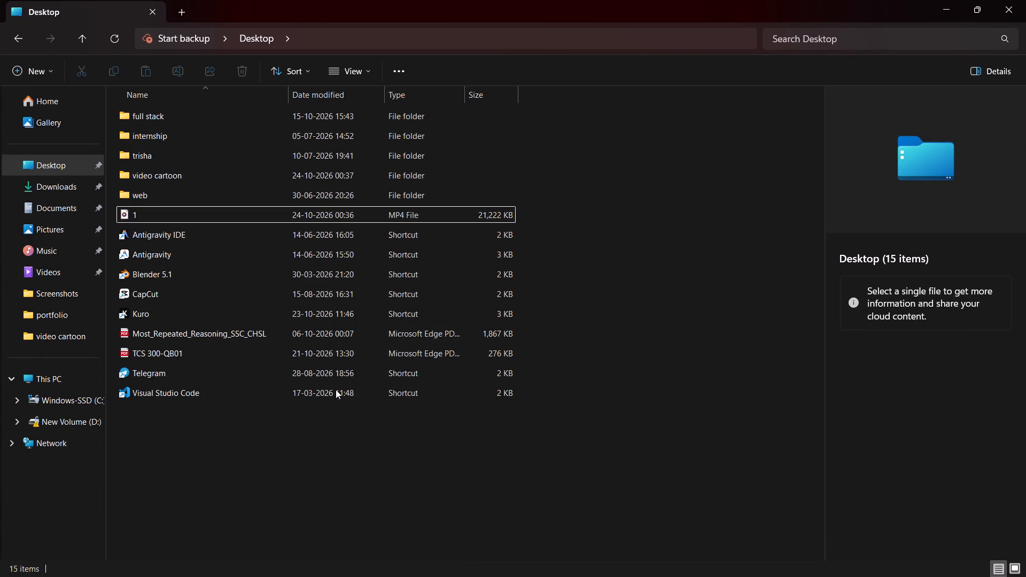
left_click_drag(501, 214, 275, 155)
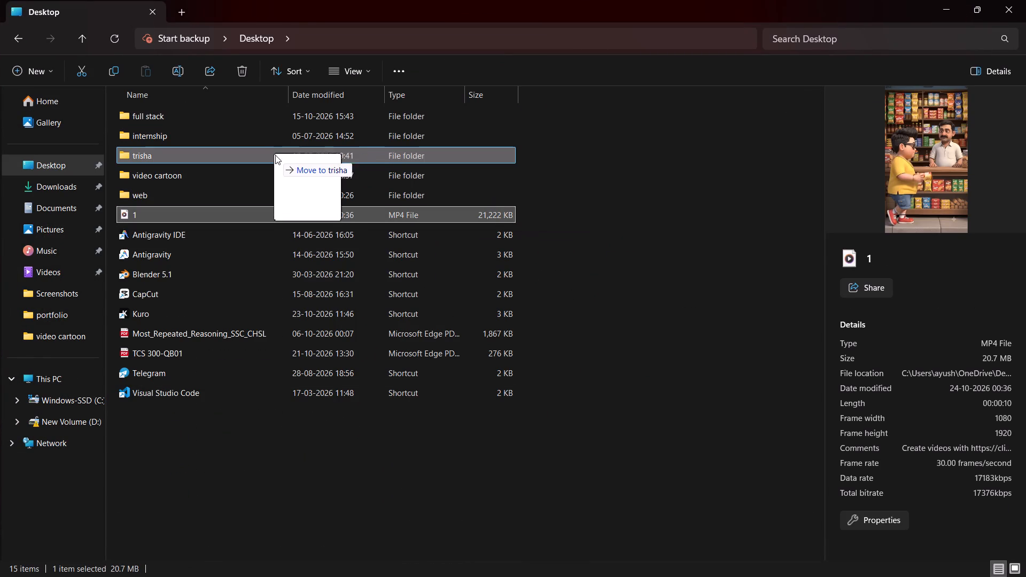
left_click_drag(275, 155, 275, 170)
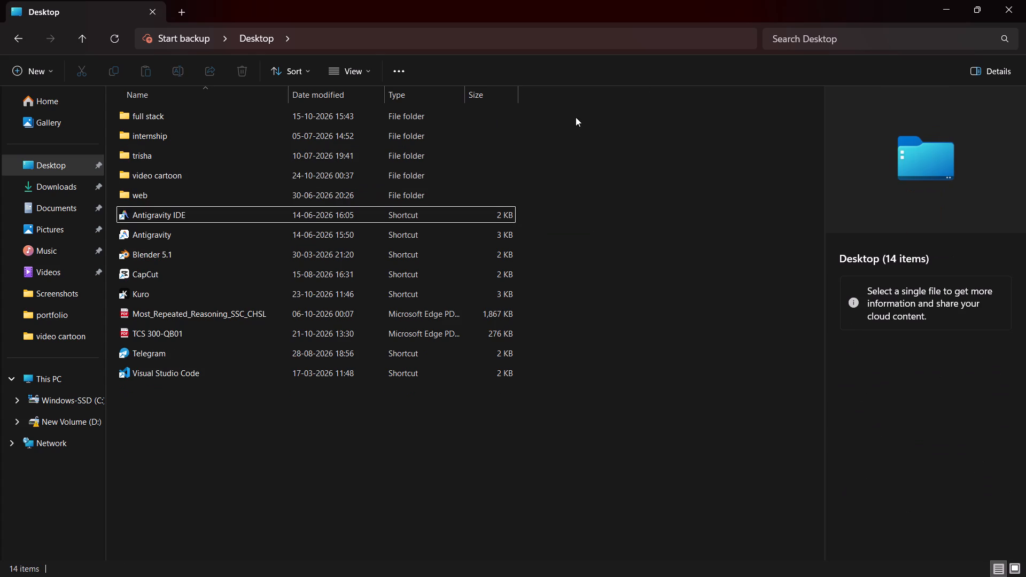
left_click(1025, 0)
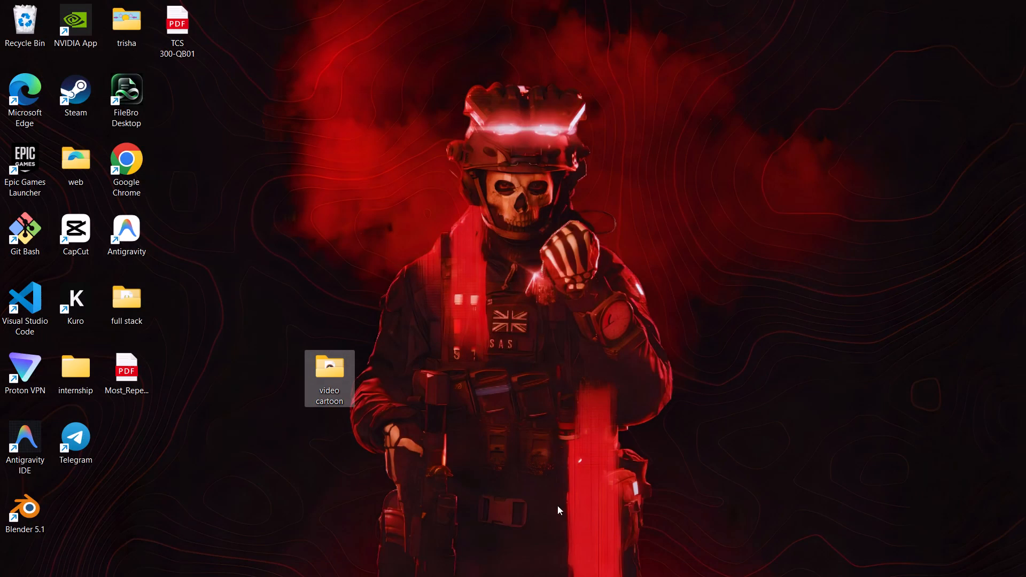
Switch to Clipchamp in Edge, return to editing Video Project 5 and remove 9.mp4 from the project media.
left_click(293, 565)
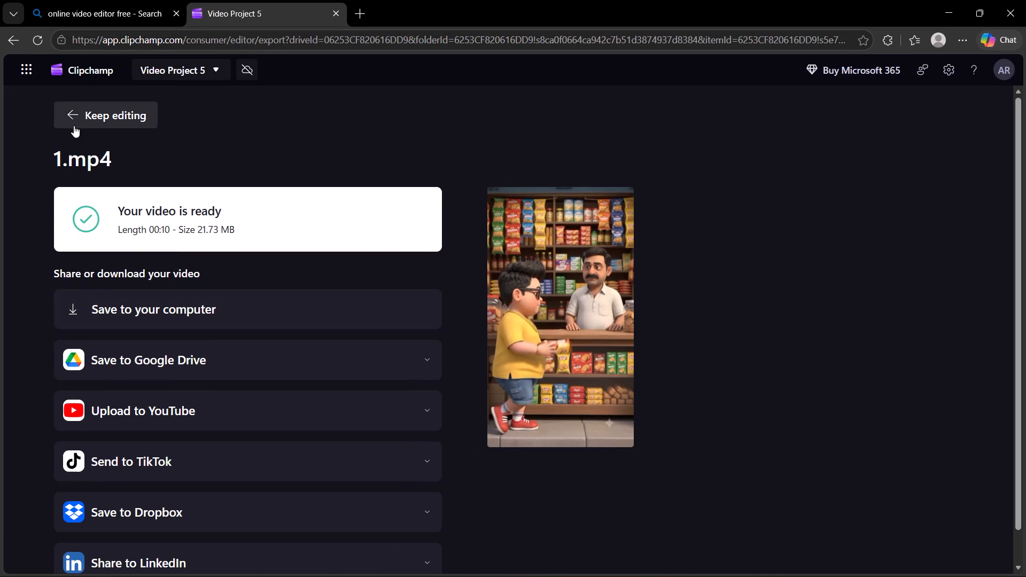
left_click(74, 112)
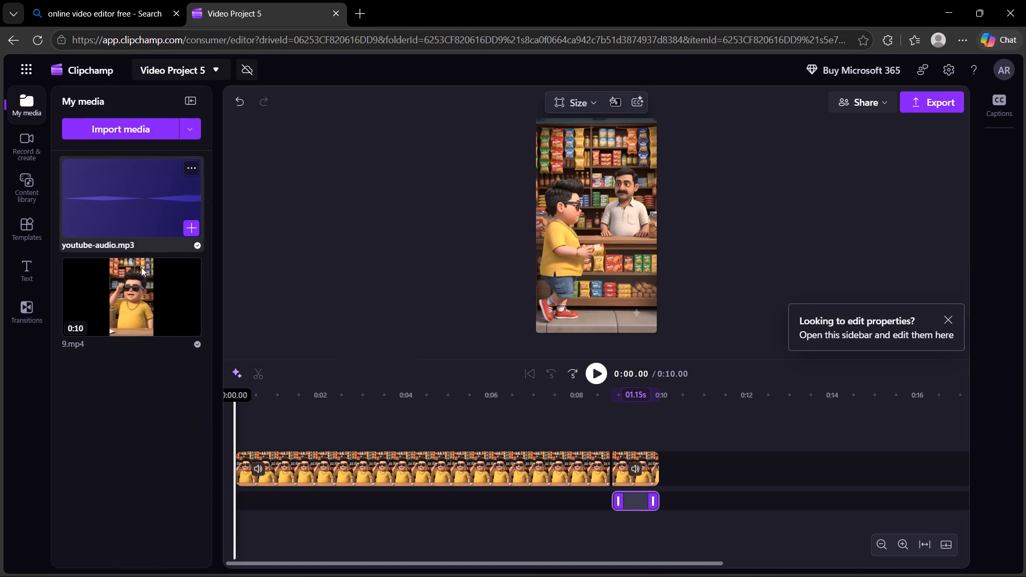
left_click(191, 269)
left_click(210, 308)
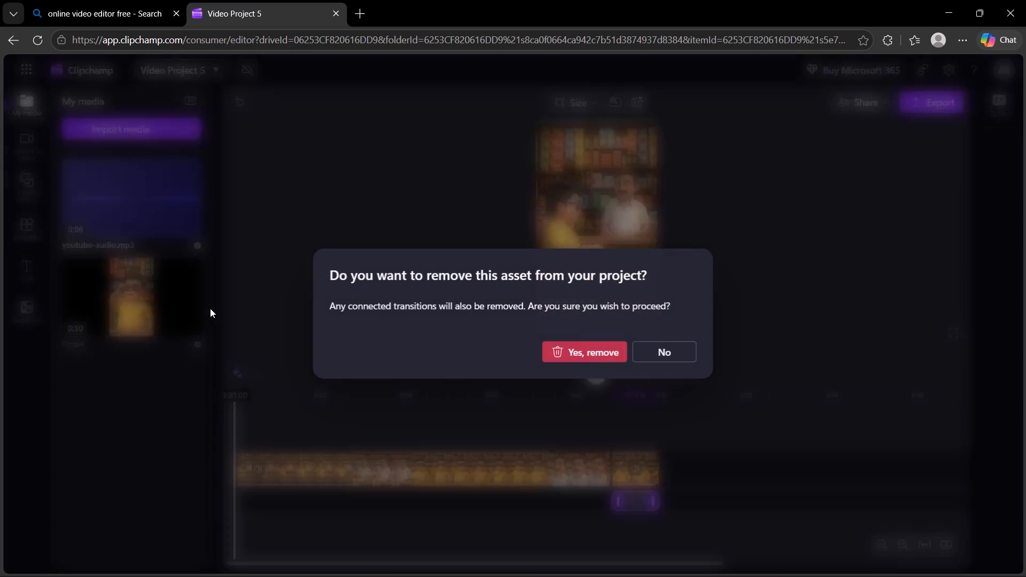
left_click(578, 354)
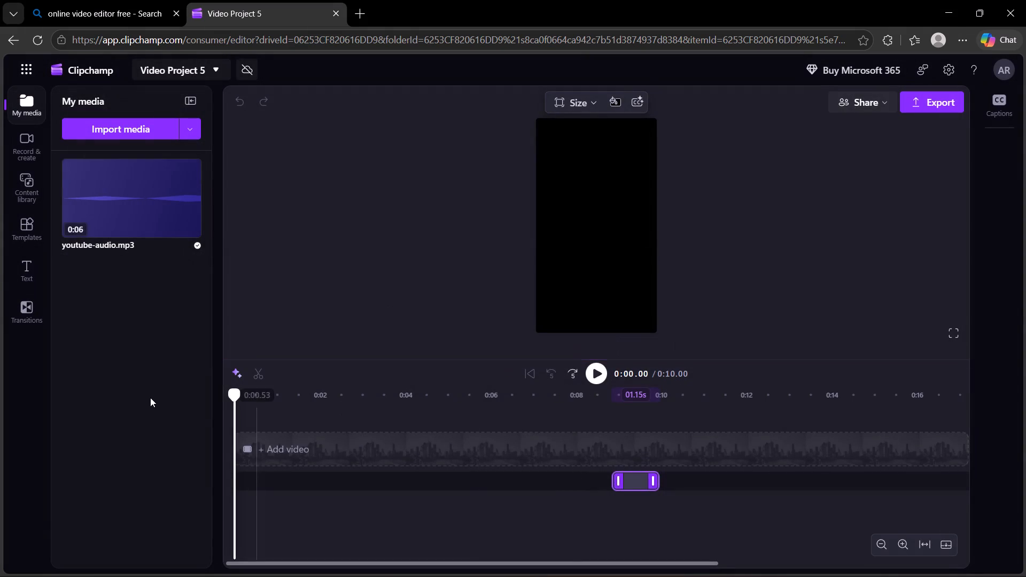
Import video 8 from the video cartoon folder and add it to the start of the timeline.
left_click(127, 126)
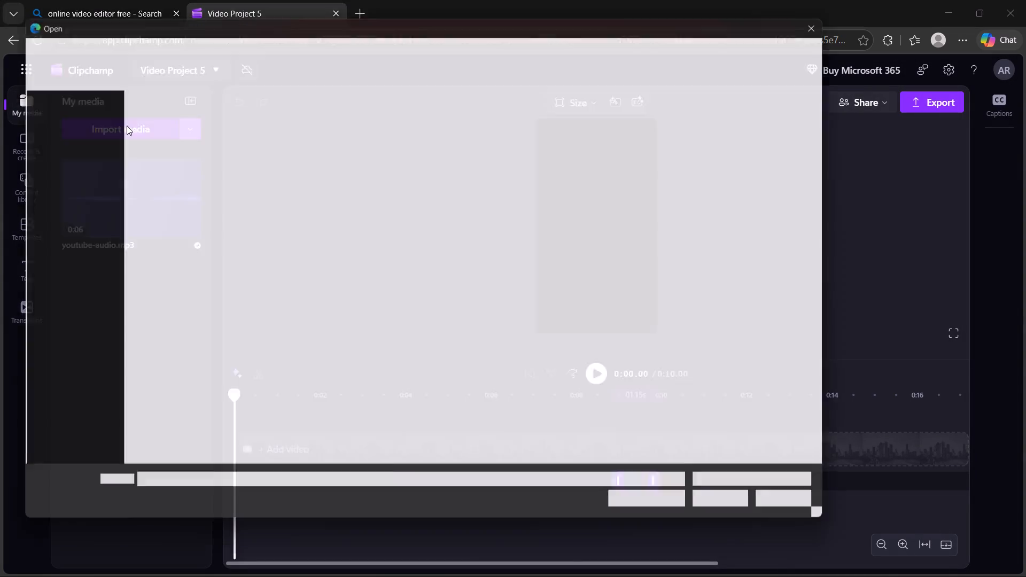
left_click_drag(375, 127, 849, 316)
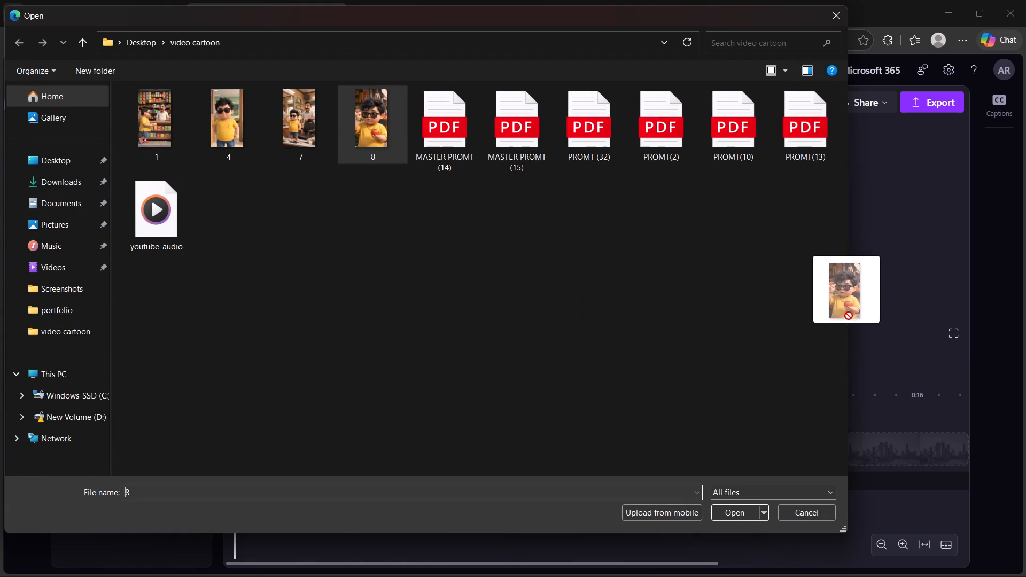
left_click_drag(849, 316, 931, 315)
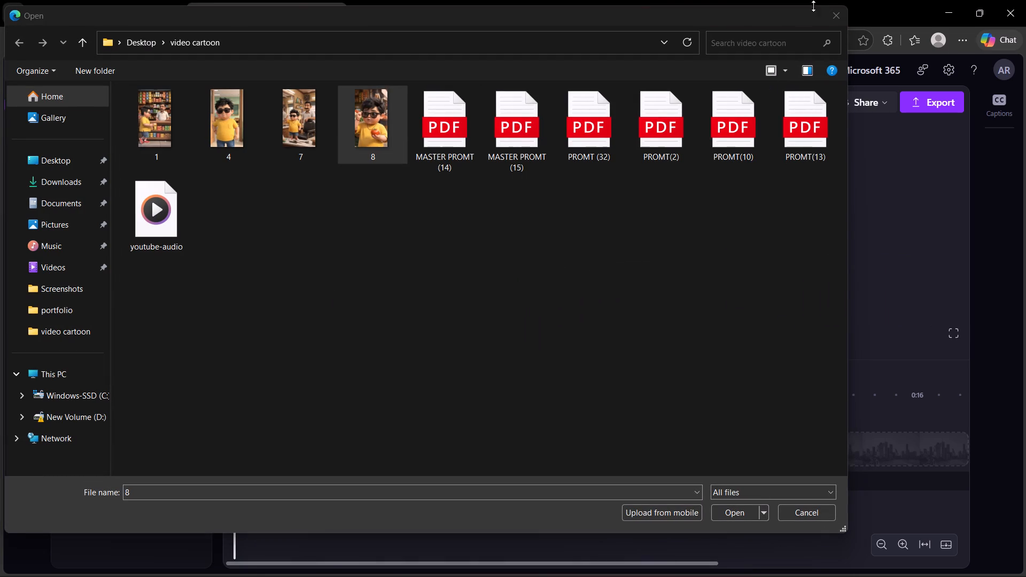
left_click(833, 22)
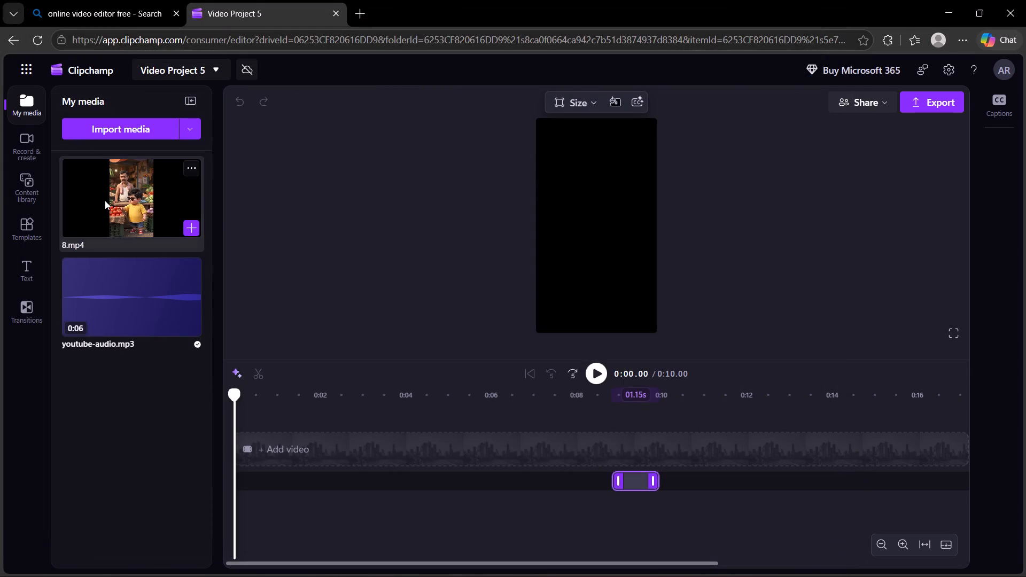
left_click_drag(113, 200, 600, 223)
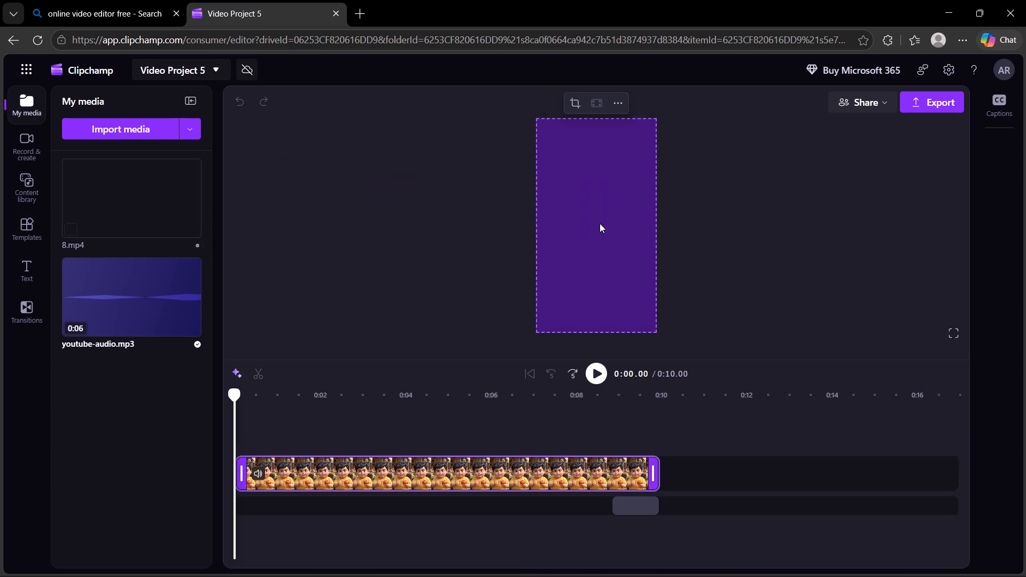
Delete the short audio clip below the video from the timeline.
left_click(643, 494)
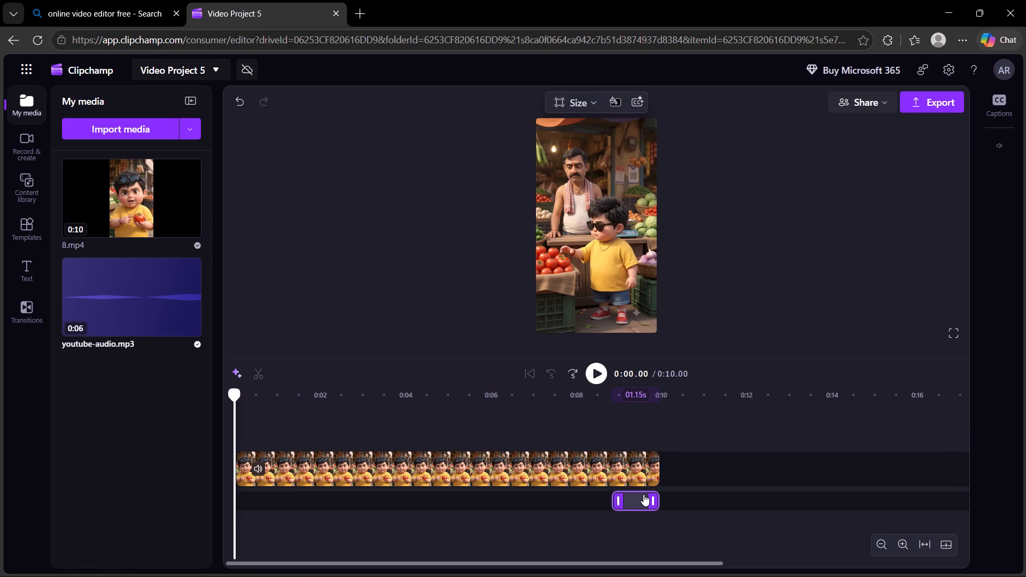
key("Delete")
Play the 8.mp4 clip from the start and review the boy's laughing scene near its end.
left_click(600, 365)
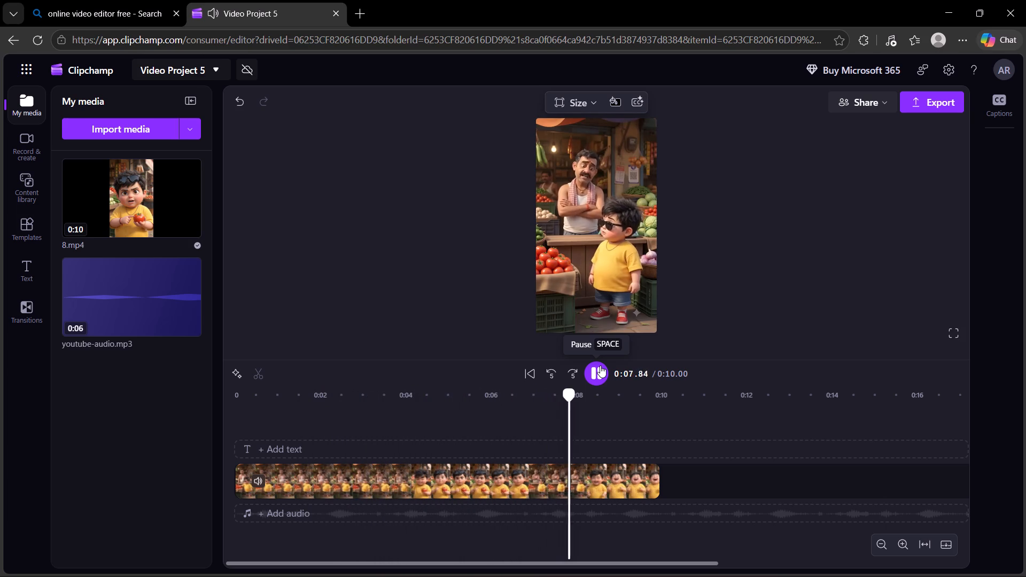
key("space")
key("space")
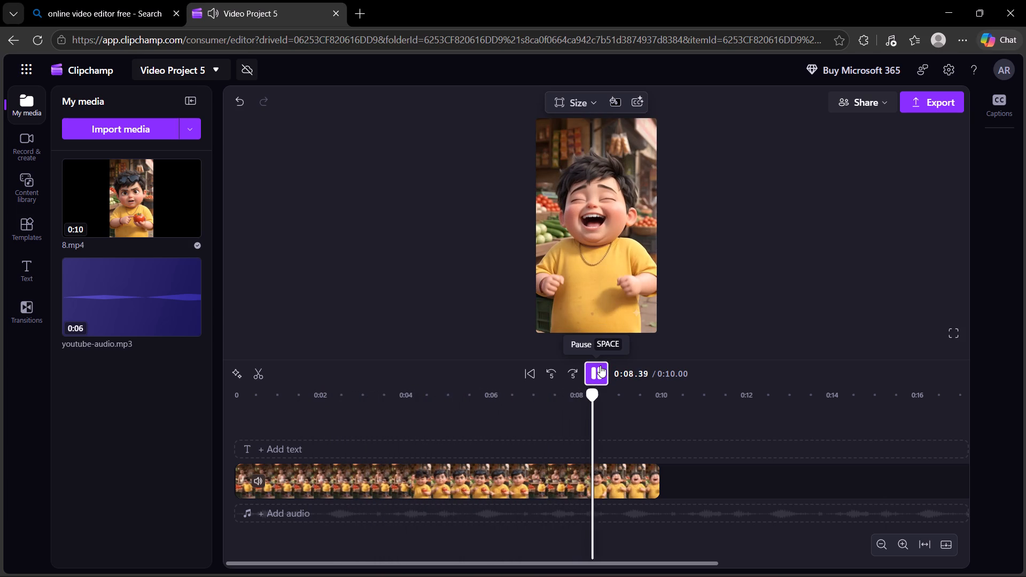
key("space")
key("Left")
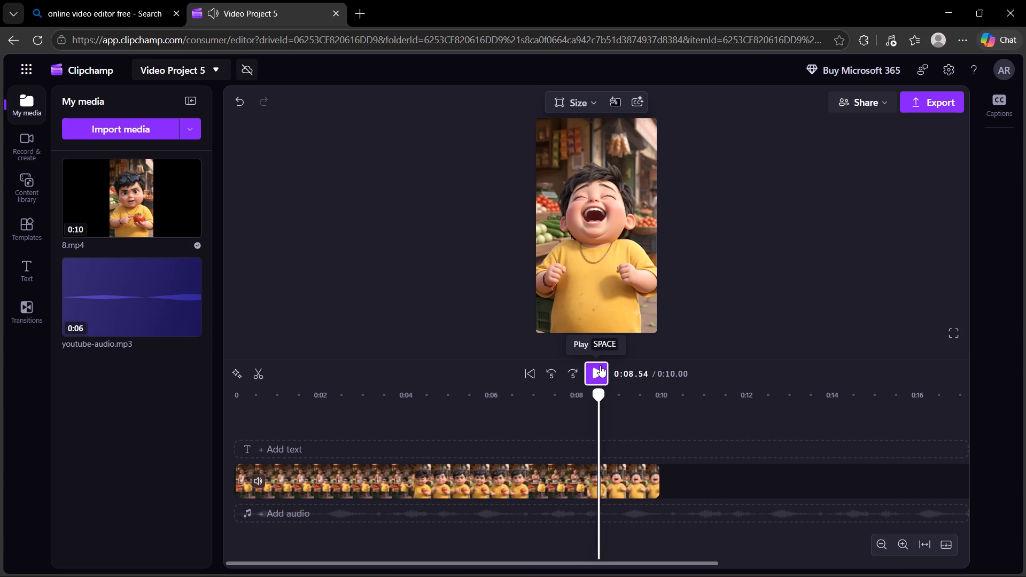
key("Left")
key("space")
key("Left")
key("Left")
key("Down")
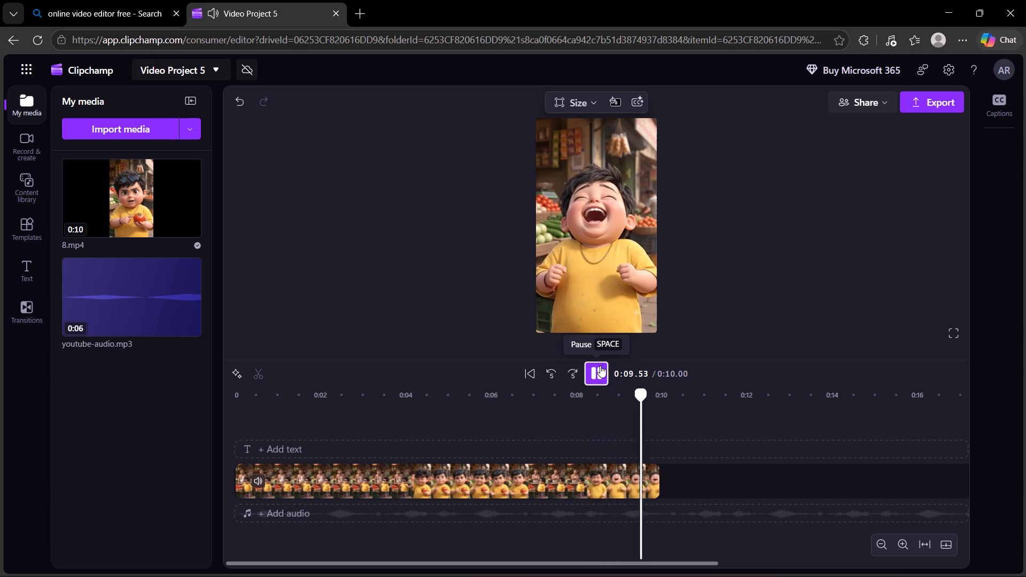
Step the playhead back to about 0:08.12 to examine where the boy's laughing scene begins.
key("Left")
key("Left")
key("Left")
key("Left")
key("Left")
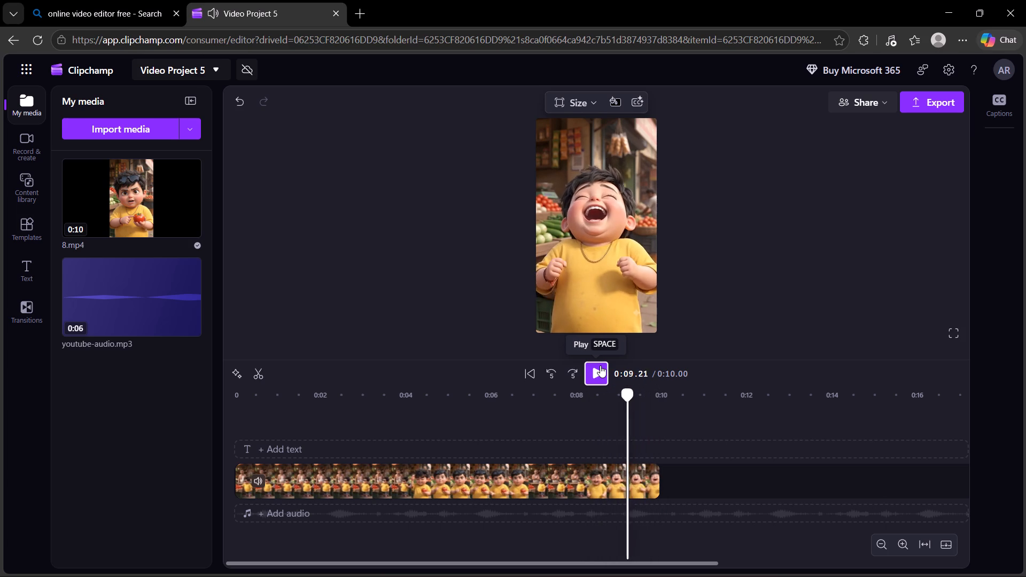
key("Left")
key("Left")
key("Left")
key("Left")
key("Left")
key("Left")
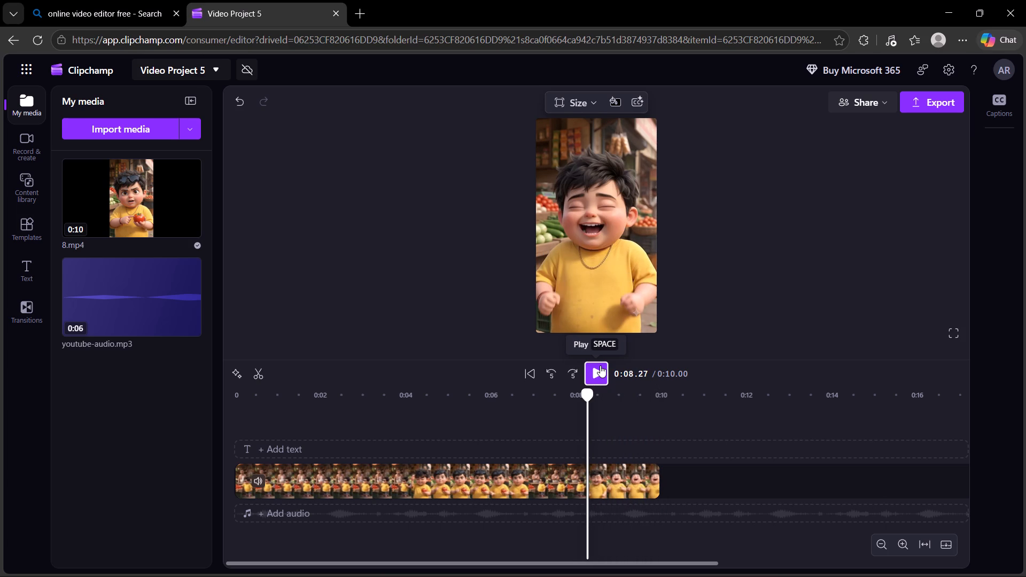
key("Left")
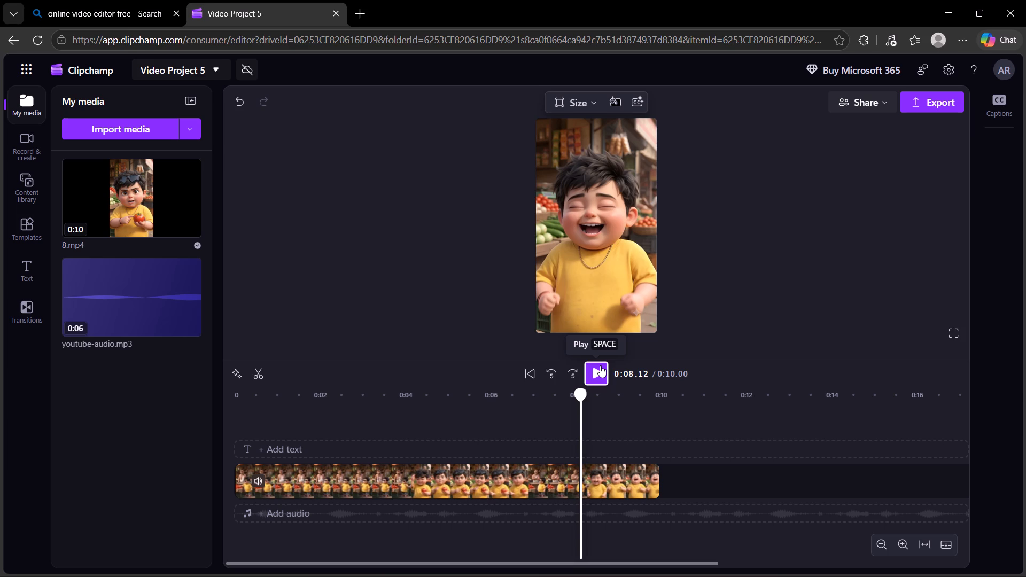
Replay the start of the laughing scene in short bursts, stepping back between them and pausing at about 0:08.45.
key("space")
key("space")
key("space")
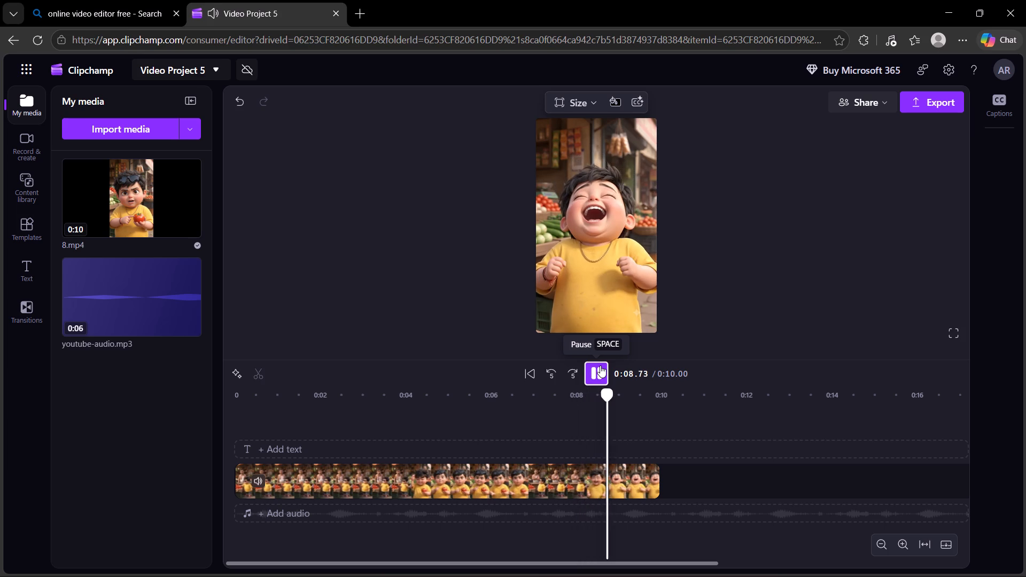
key("space")
key("Left")
key("Left")
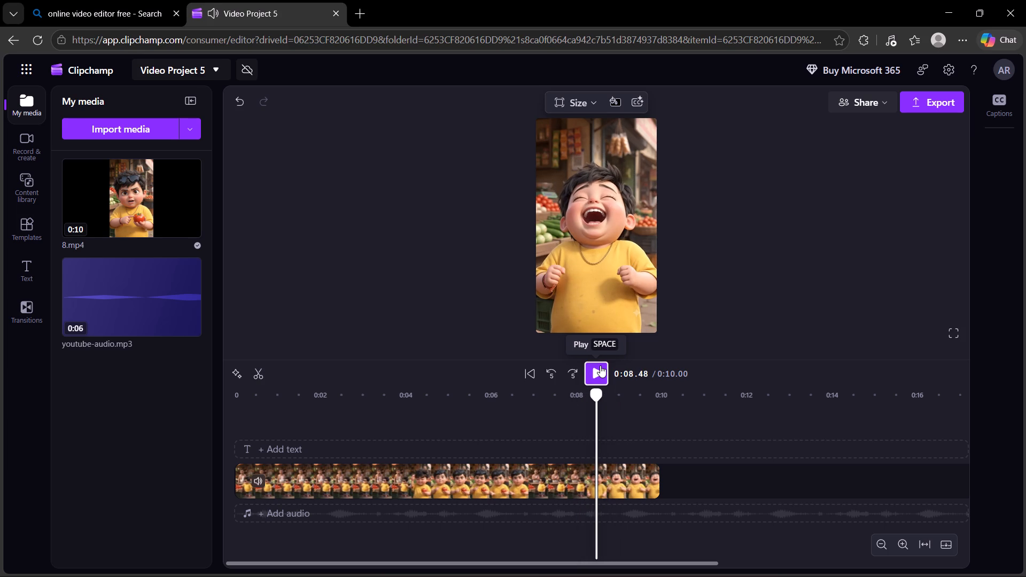
key("Left")
key("Left")
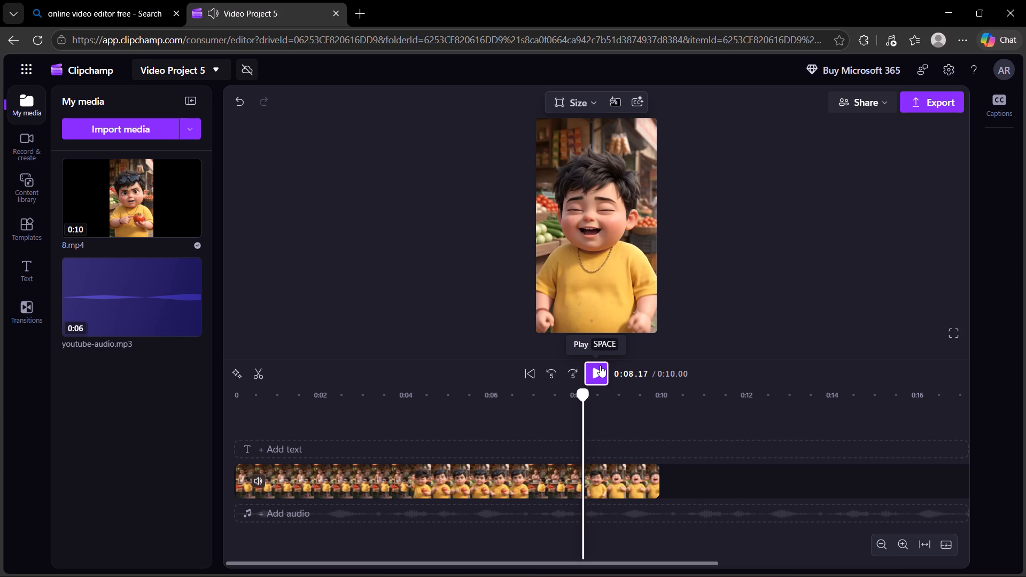
key("Left")
key("space")
key("space")
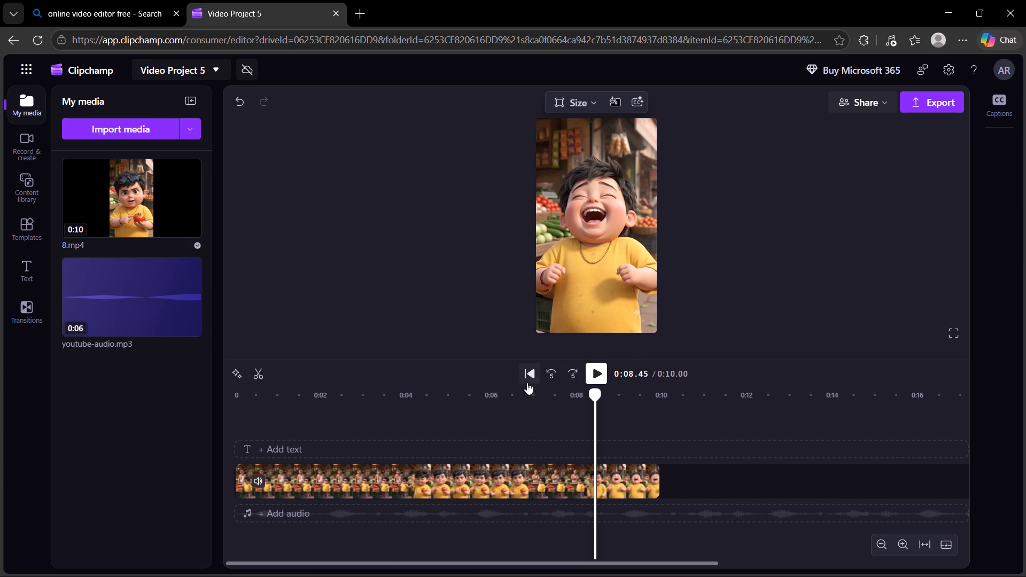
Split the 8.mp4 clip at 0:08.45, where the laughing scene starts.
left_click(260, 376)
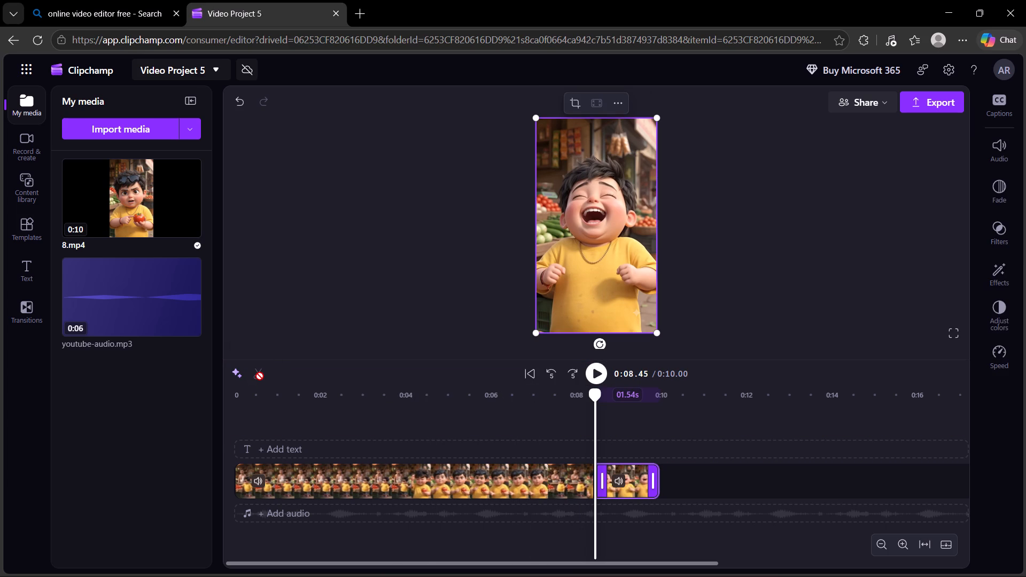
Add youtube-audio.mp3 to the audio track below the video, starting at the 0:08.45 split.
left_click_drag(146, 294, 574, 575)
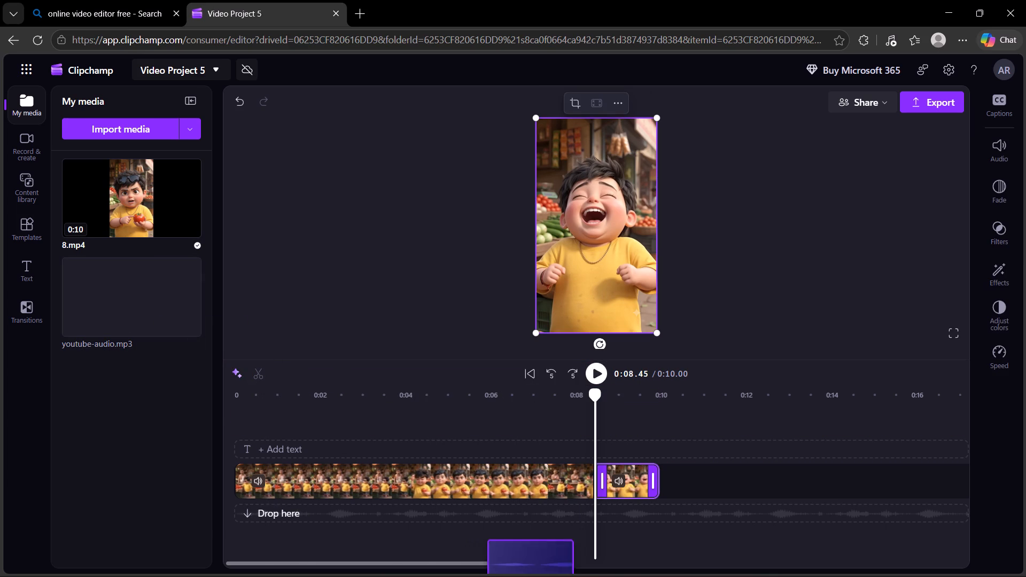
left_click_drag(574, 575, 672, 531)
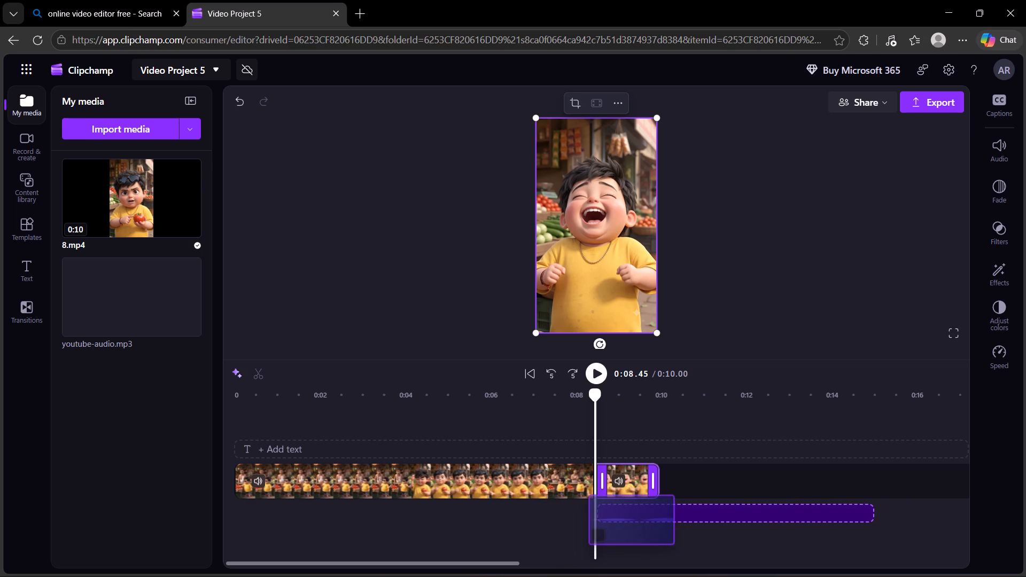
left_click_drag(672, 531, 670, 531)
Trim both ends of the audio clip to about 1.69 s and align its start with the 0:08.45 split.
left_click_drag(590, 503, 632, 508)
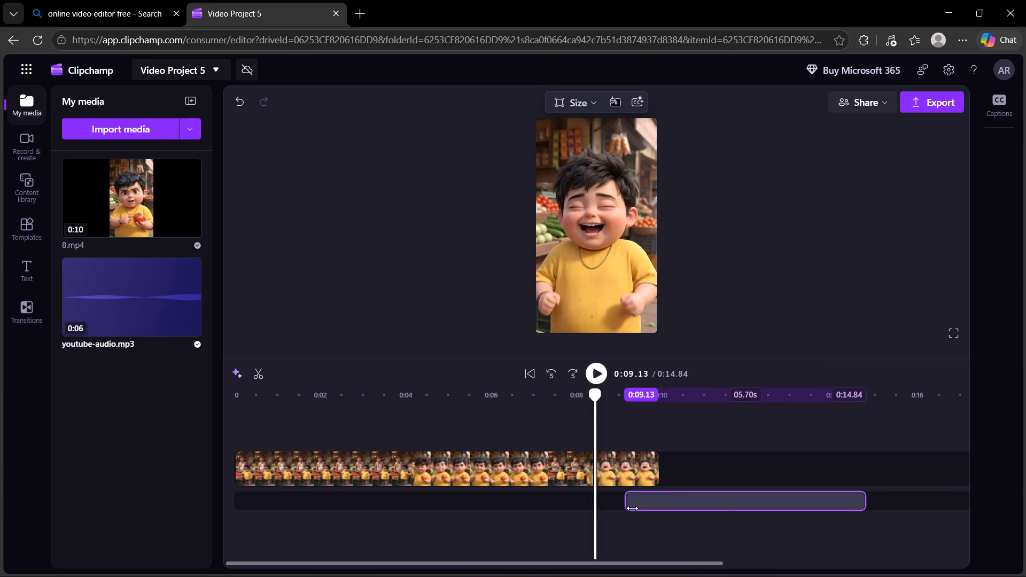
left_click_drag(632, 508, 634, 508)
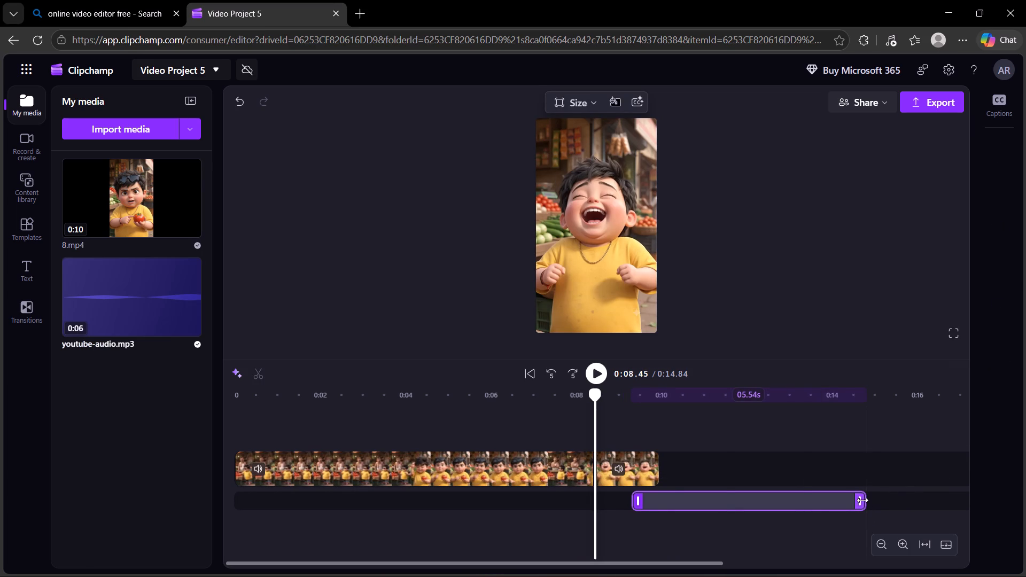
left_click_drag(862, 499, 782, 498)
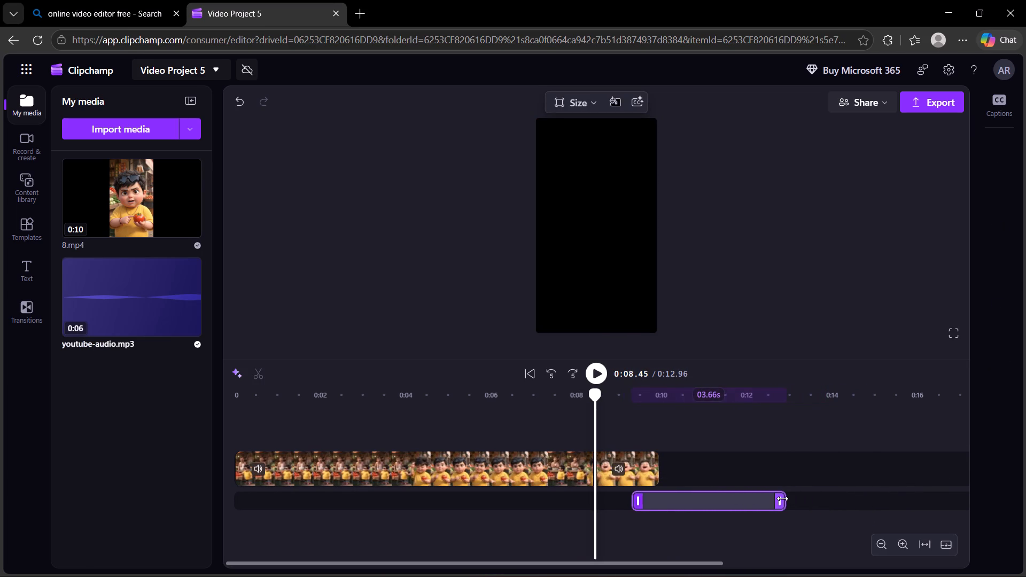
left_click_drag(739, 497, 706, 500)
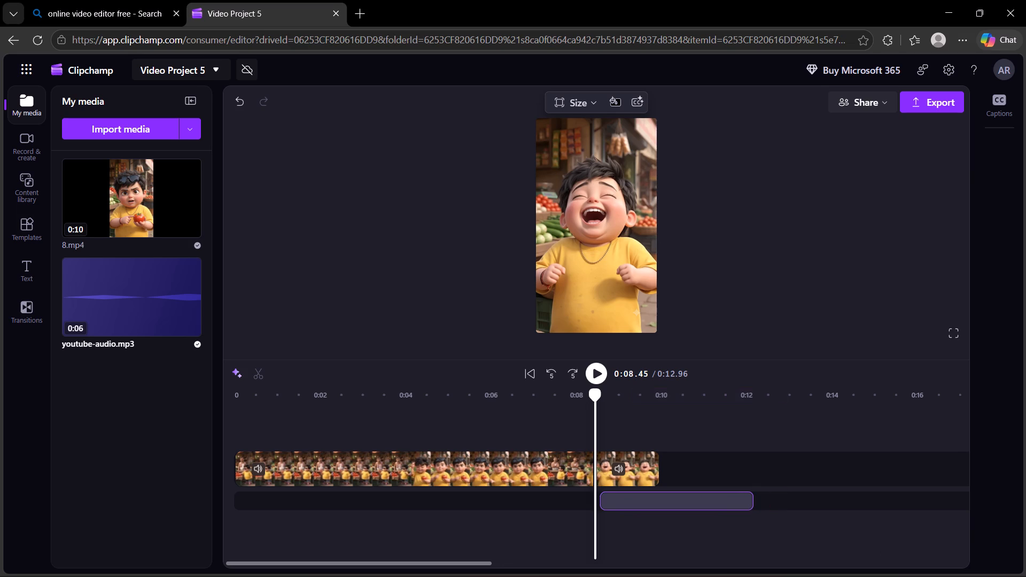
left_click_drag(706, 500, 703, 500)
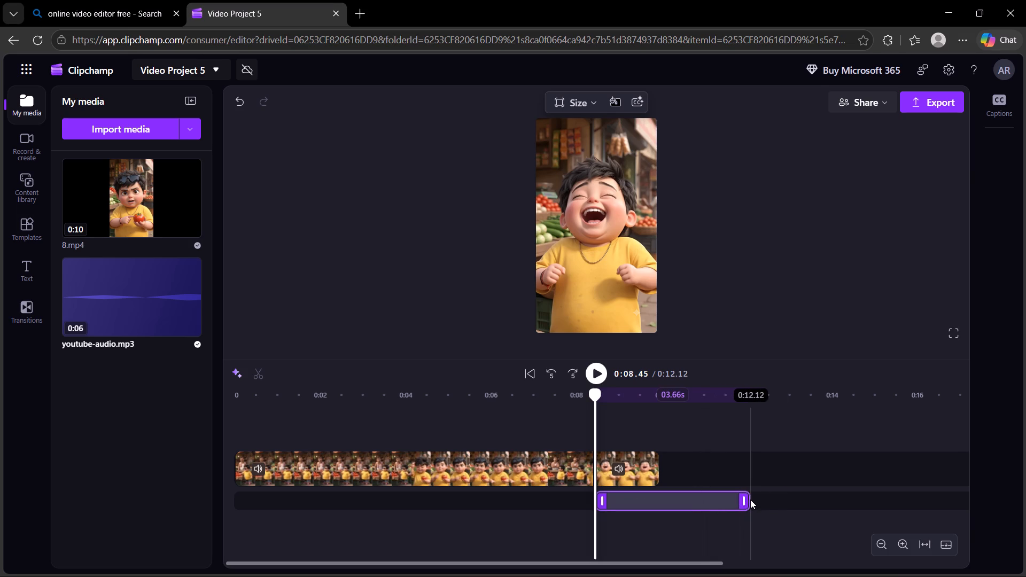
left_click_drag(747, 501, 663, 508)
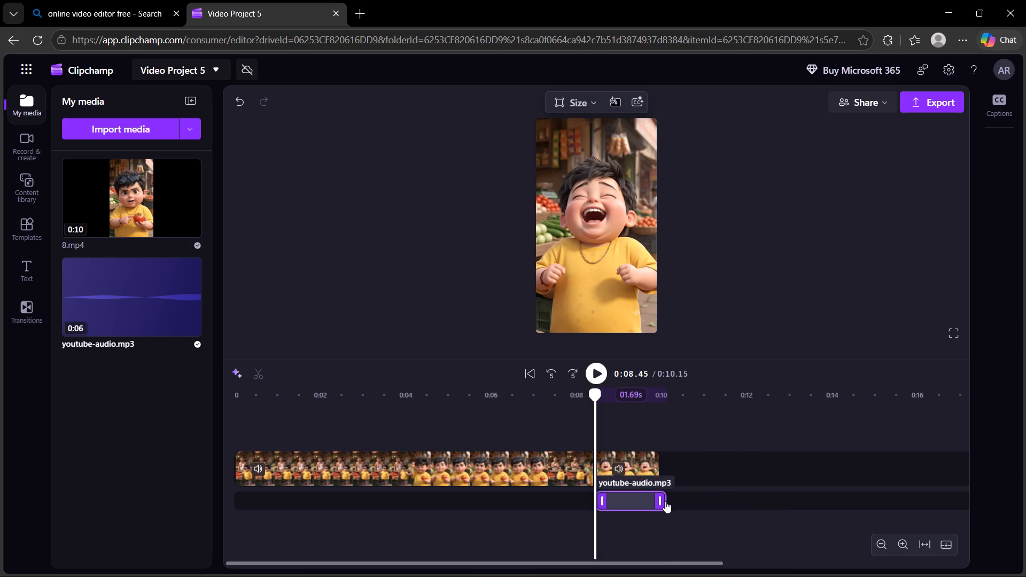
left_click(665, 501)
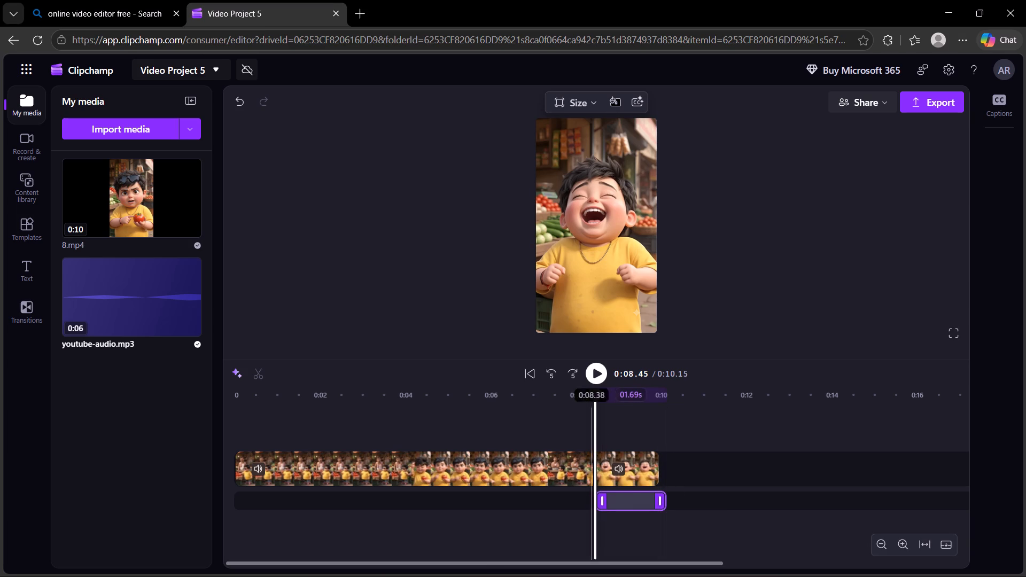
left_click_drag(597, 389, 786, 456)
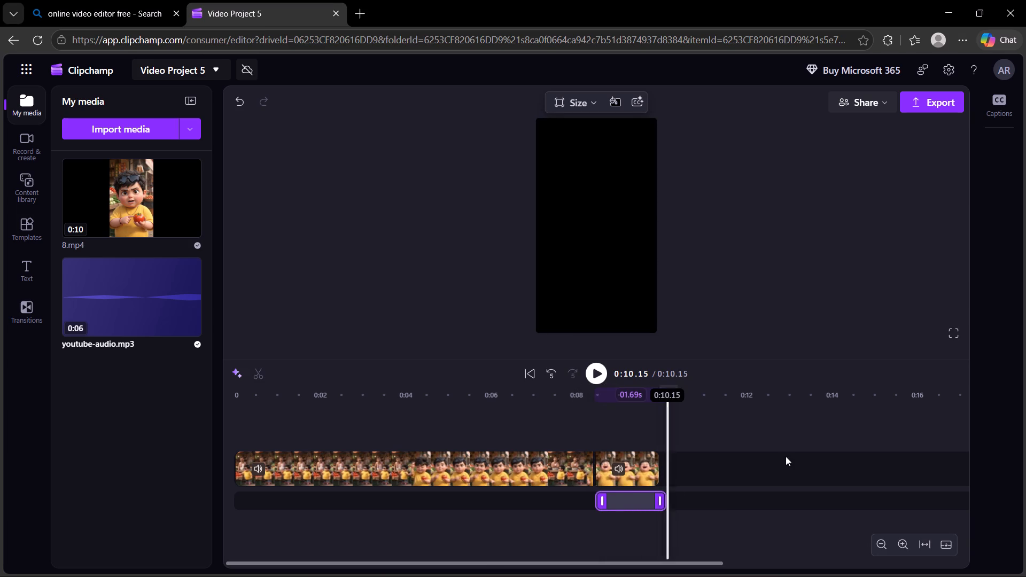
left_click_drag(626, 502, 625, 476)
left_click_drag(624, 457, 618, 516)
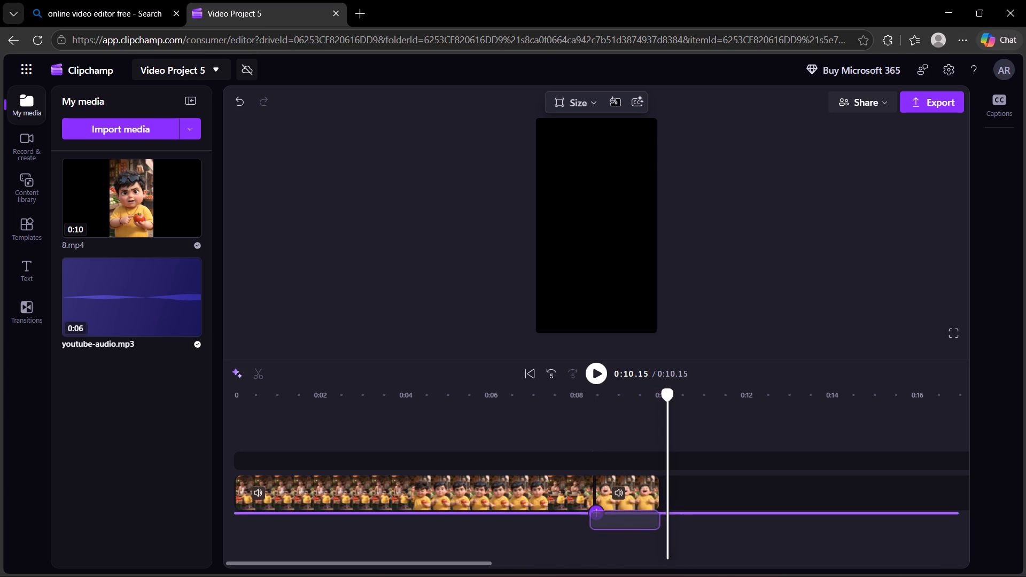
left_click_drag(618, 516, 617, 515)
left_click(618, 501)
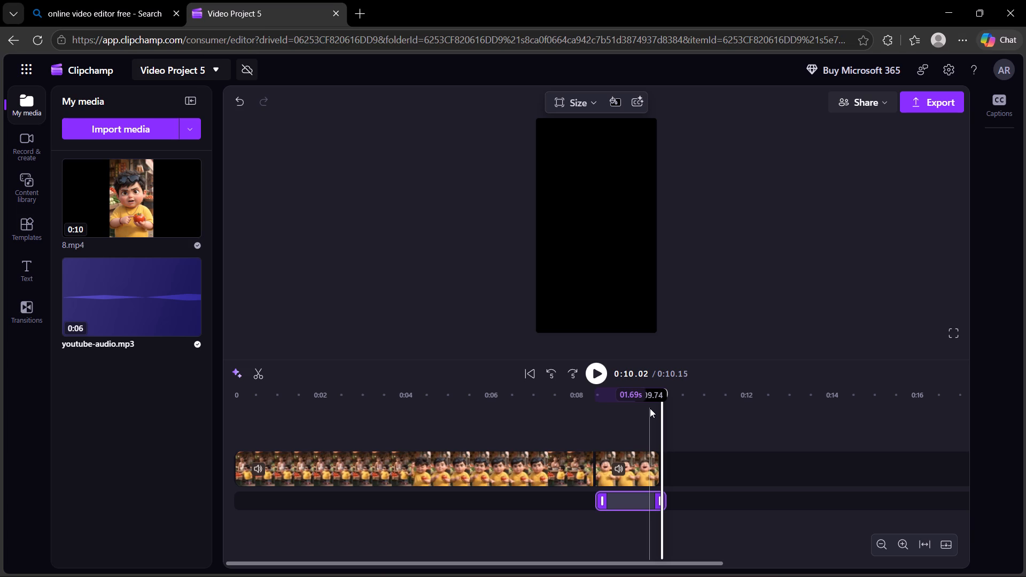
Trim the end of the audio clip to 0:10.00, making it 1.54 s long, and play the edit back.
key("space")
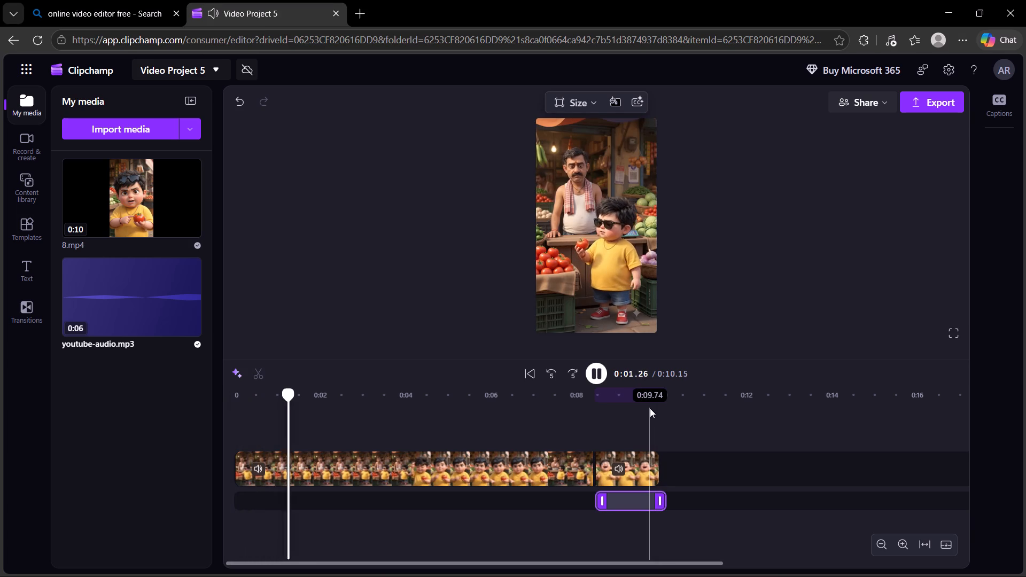
left_click_drag(664, 494, 659, 494)
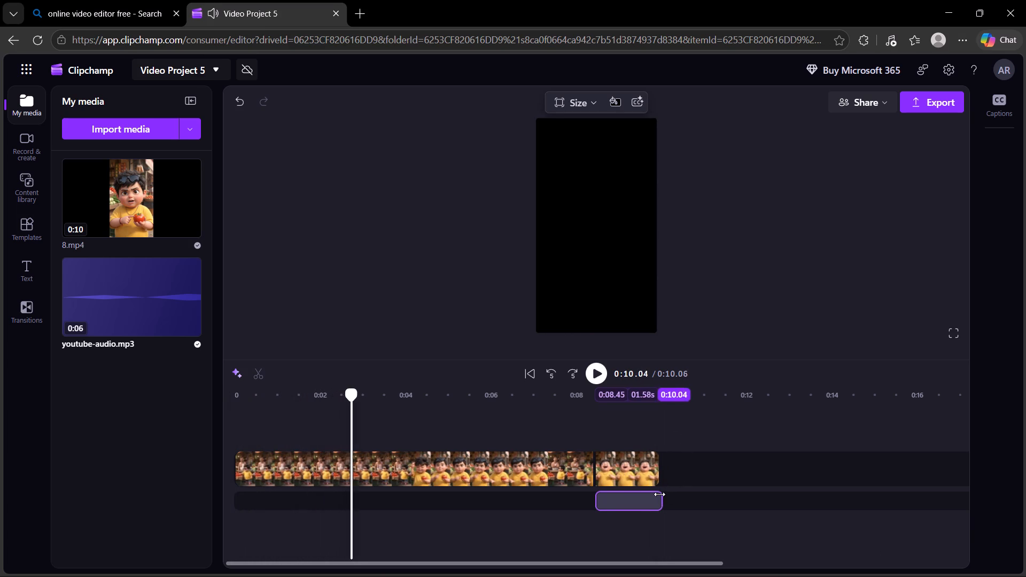
left_click_drag(659, 494, 656, 494)
key("space")
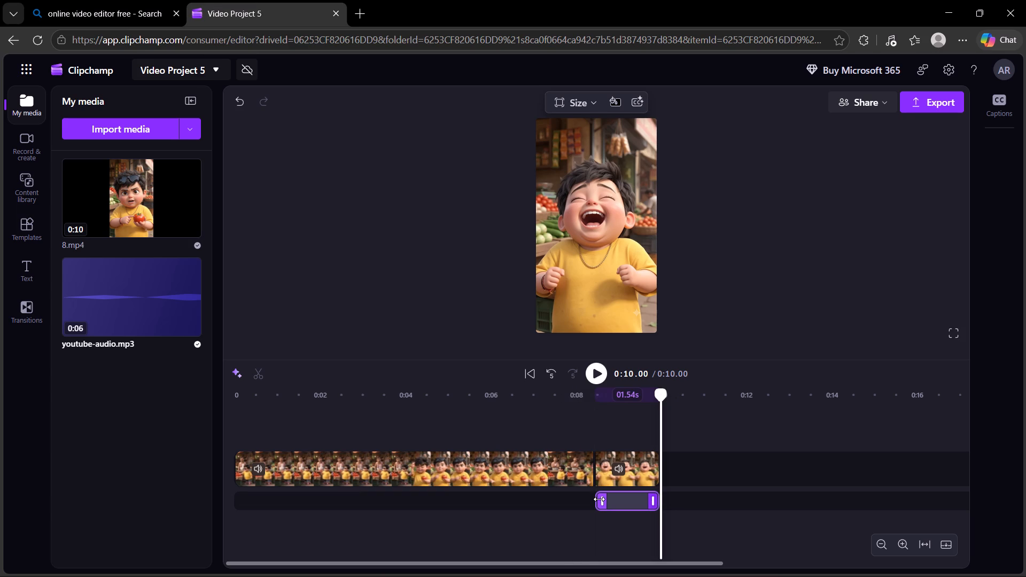
Extend the audio clip's start, realign it to 0:08.45, trim its end to 0:10.00 for a 1.54 s length, and replay.
left_click_drag(599, 498, 549, 503)
left_click_drag(579, 498, 615, 495)
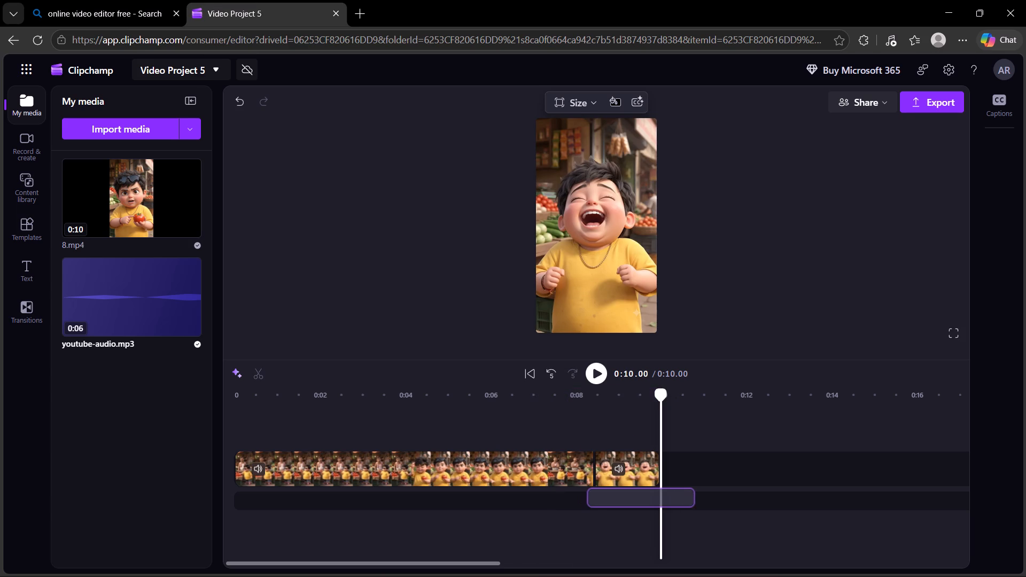
left_click_drag(615, 495, 623, 495)
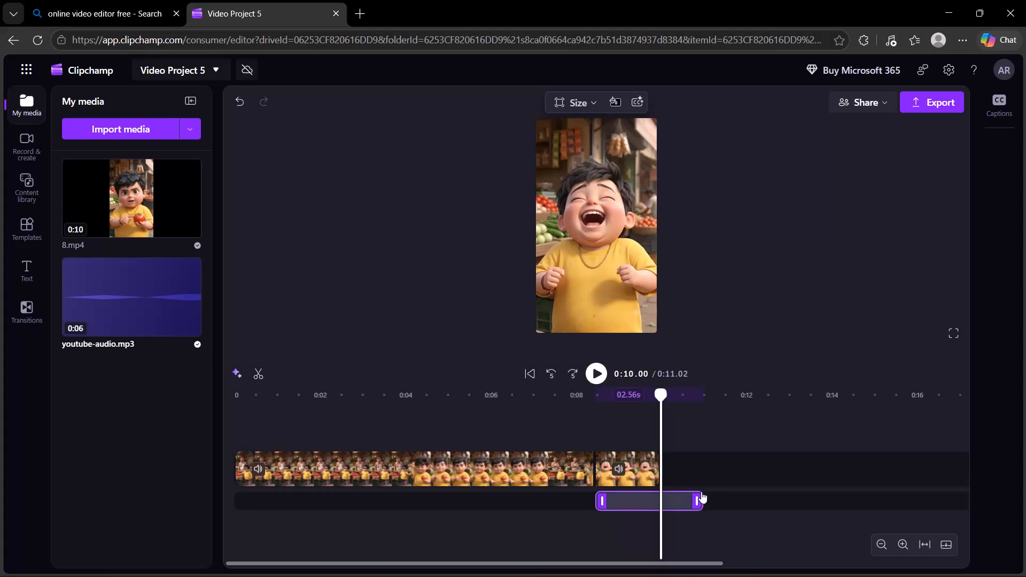
left_click_drag(701, 497, 662, 498)
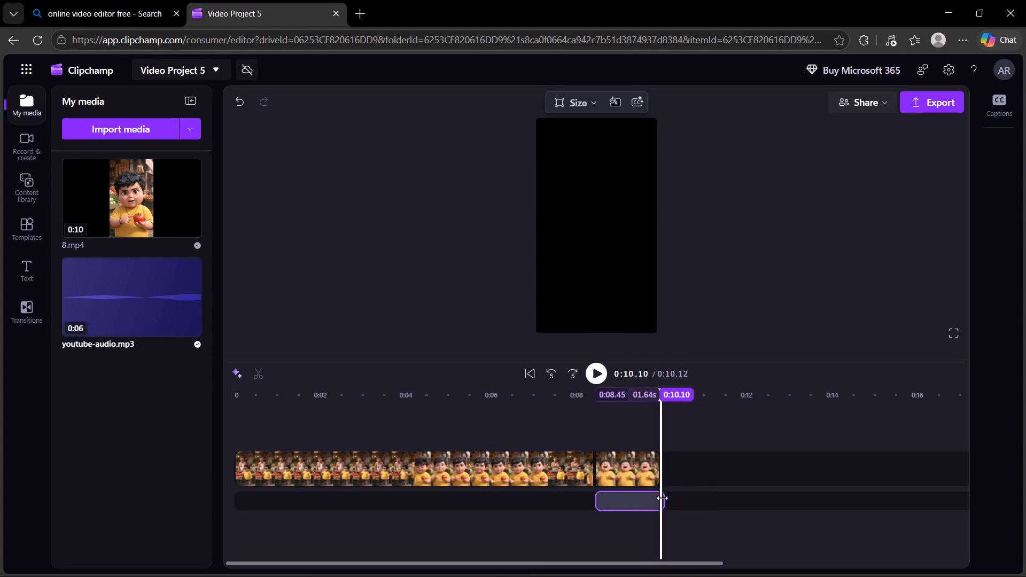
left_click_drag(662, 498, 658, 498)
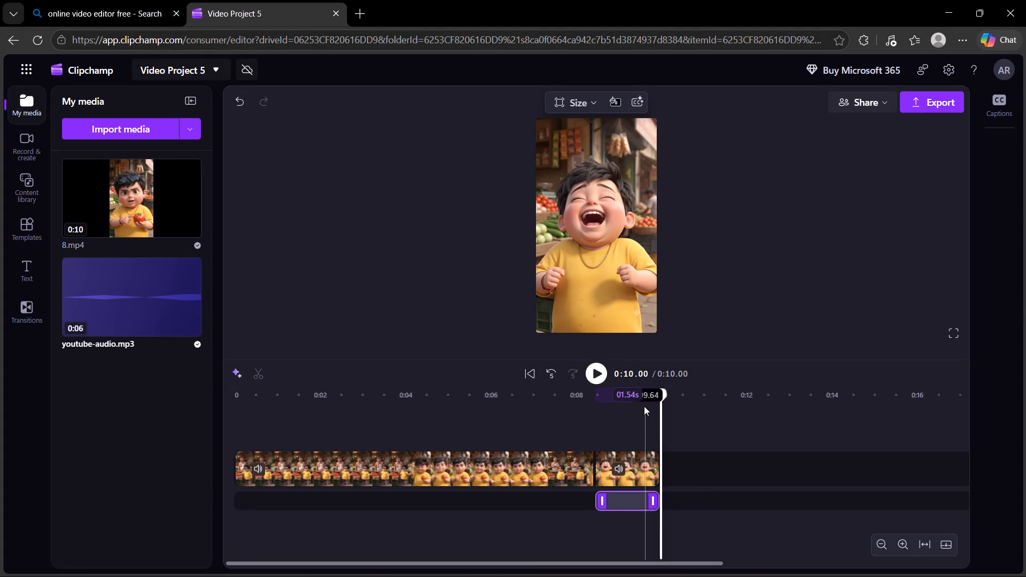
key("space")
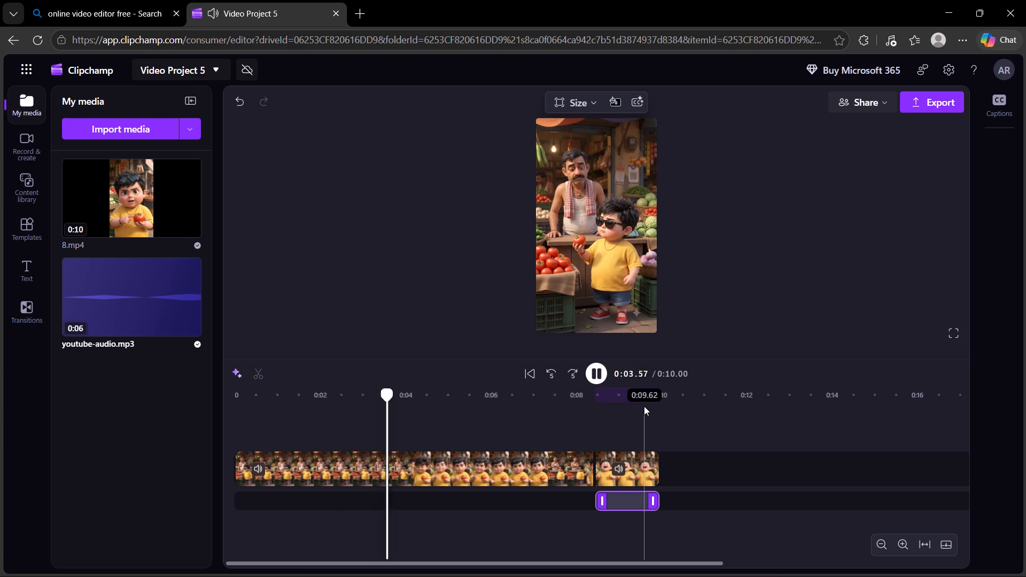
Mute the original sound of the laughing clip after the split and replay that section from just before 0:08.45.
double_click(620, 466)
left_click(620, 466)
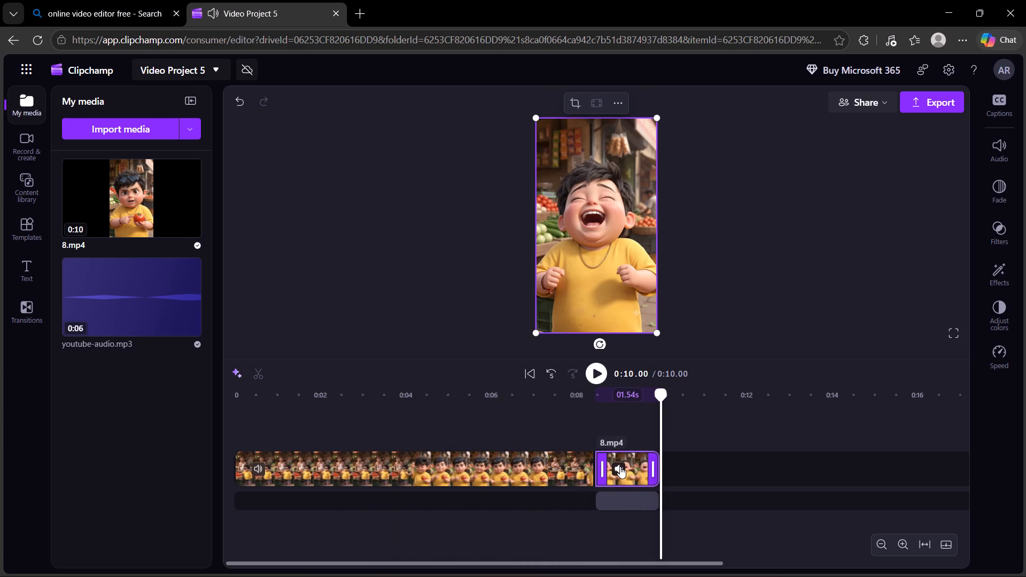
left_click_drag(665, 395, 596, 419)
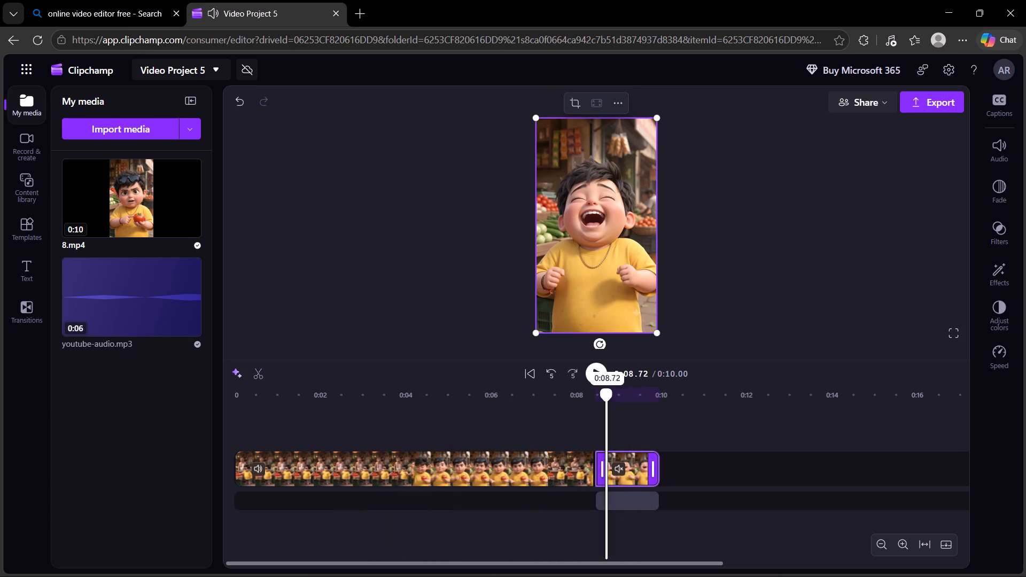
left_click_drag(596, 419, 584, 423)
key("space")
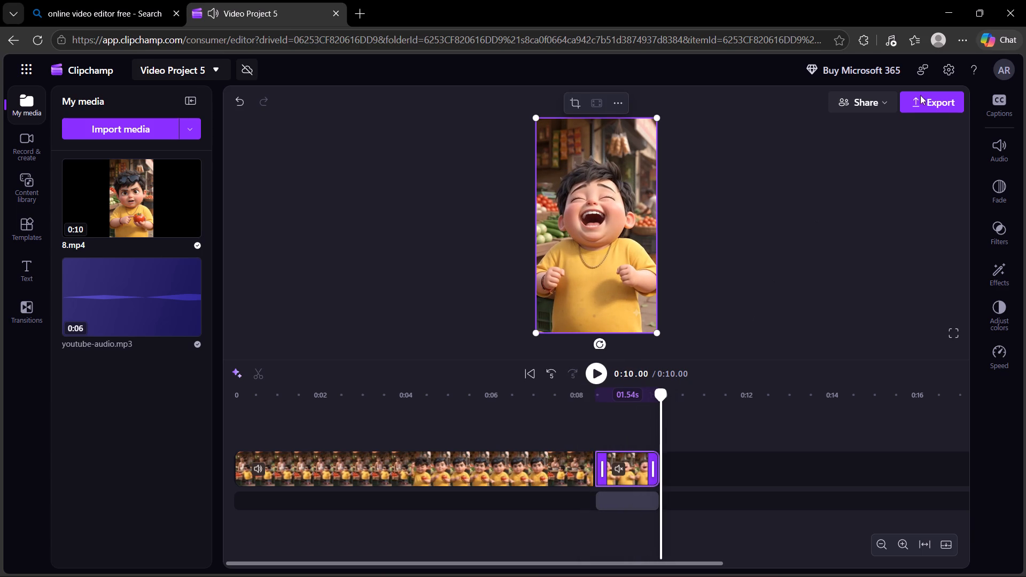
Export the video in 1080p quality with the file name 2.
left_click(937, 98)
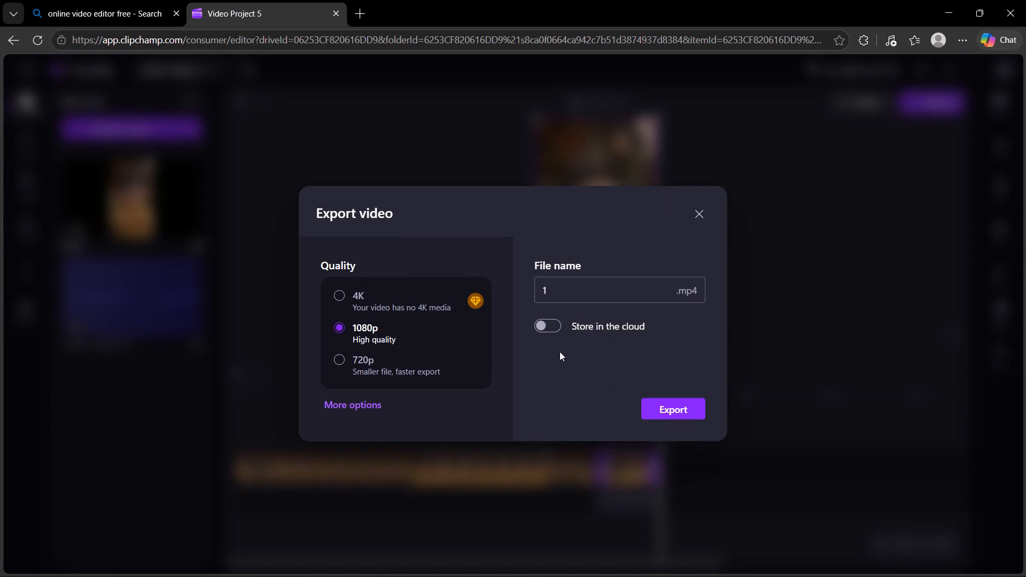
left_click(565, 298)
key("BackSpace")
key("2")
left_click(656, 410)
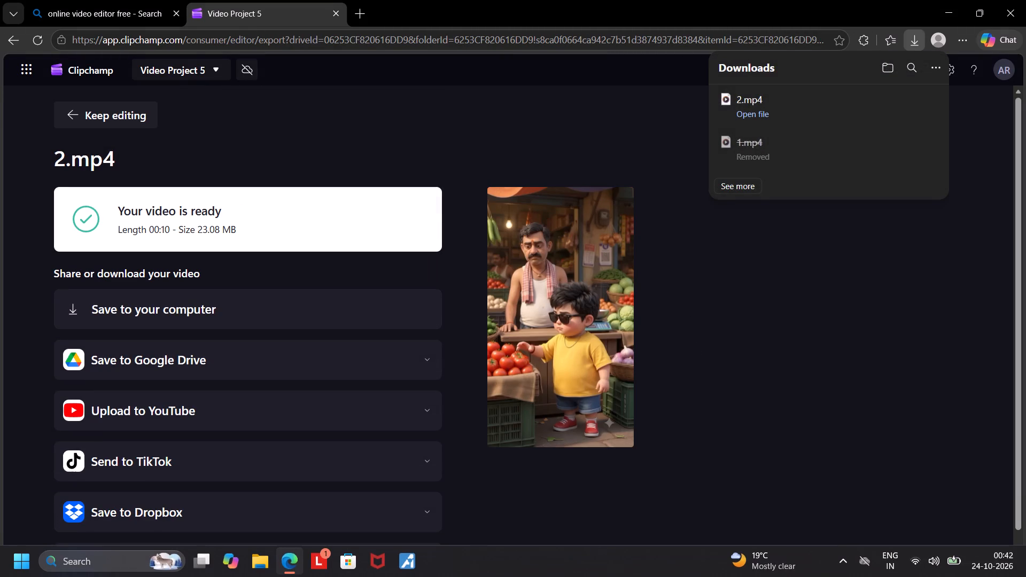
In File Explorer, move the exported 2.mp4 from Downloads to the Desktop and open the Desktop folder.
left_click(269, 561)
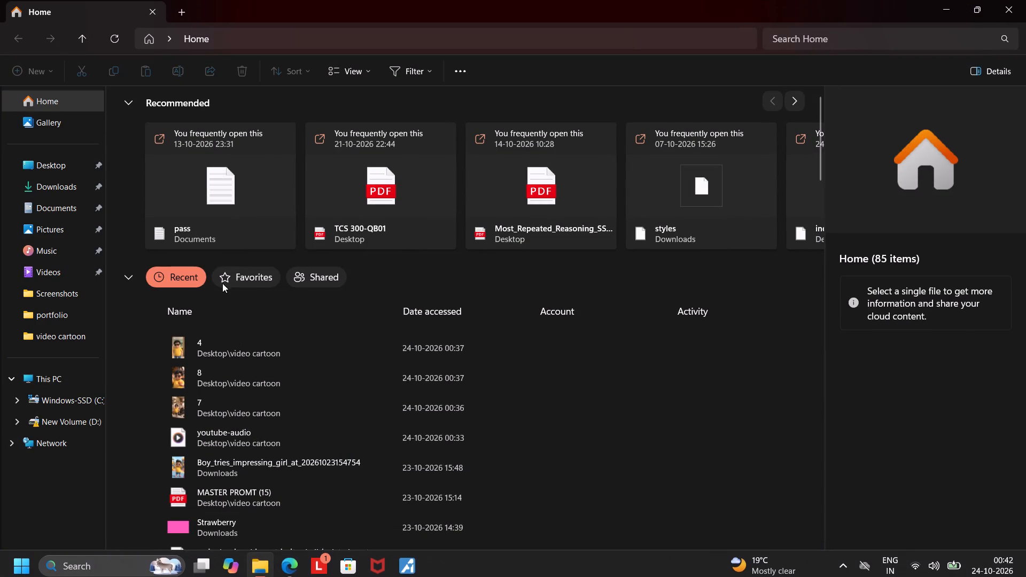
left_click(34, 182)
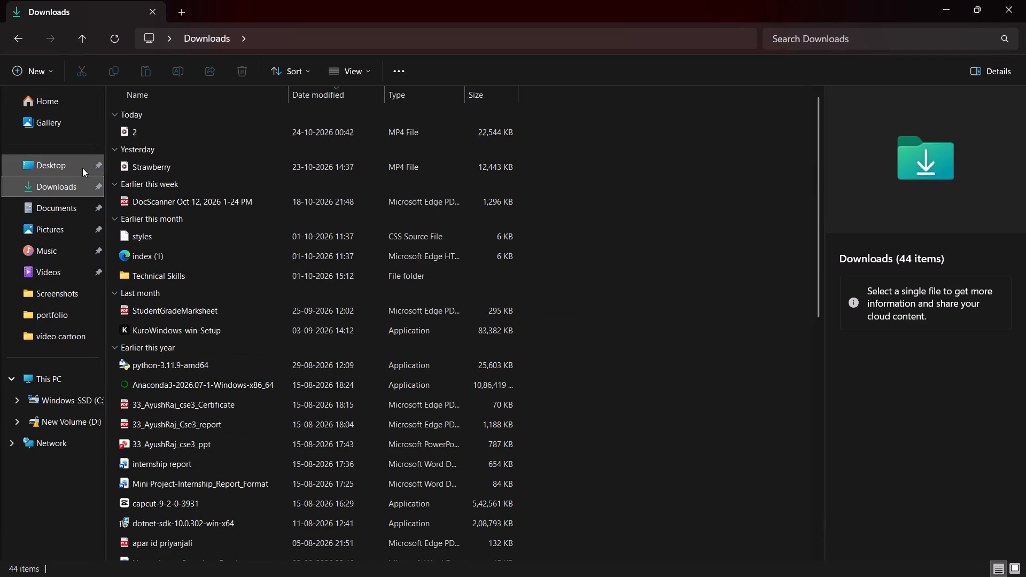
left_click(82, 167)
double_click(166, 171)
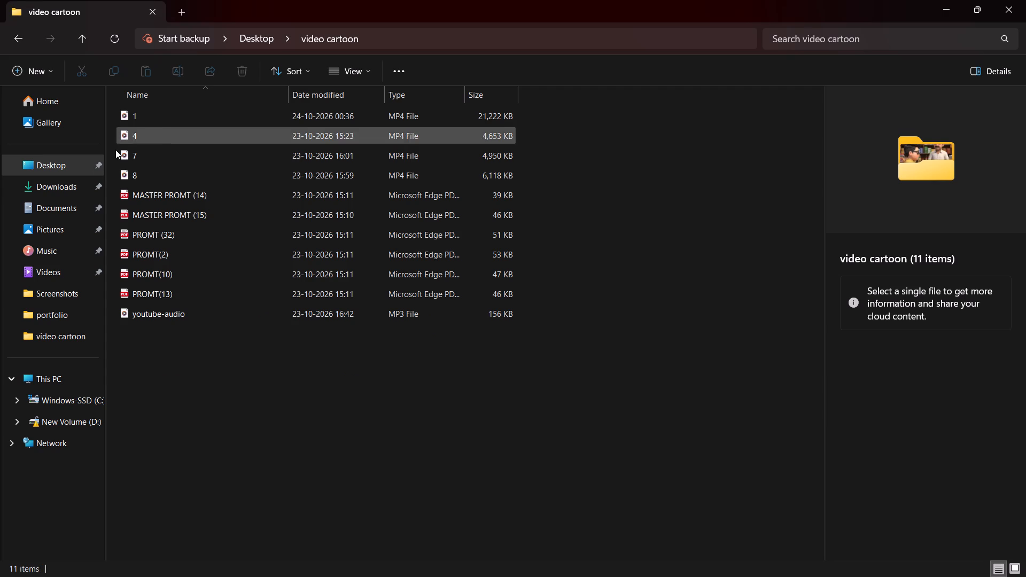
left_click(71, 186)
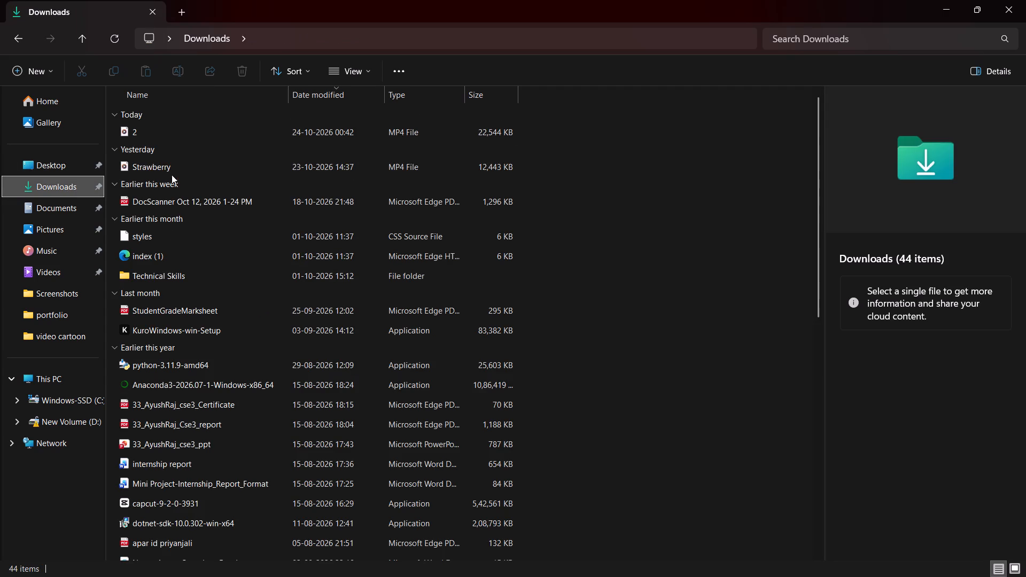
left_click_drag(176, 125, 78, 153)
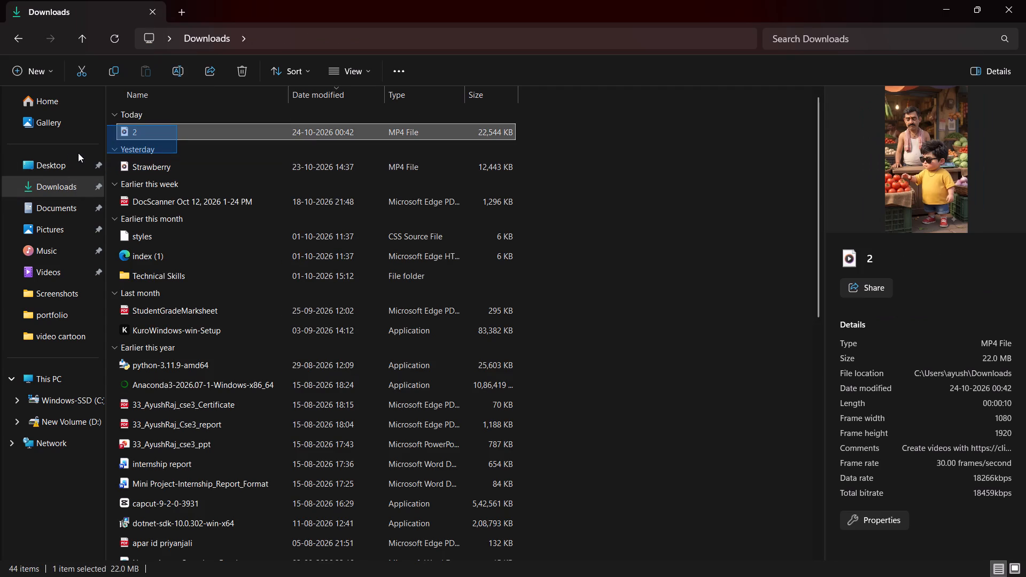
left_click_drag(399, 128, 48, 141)
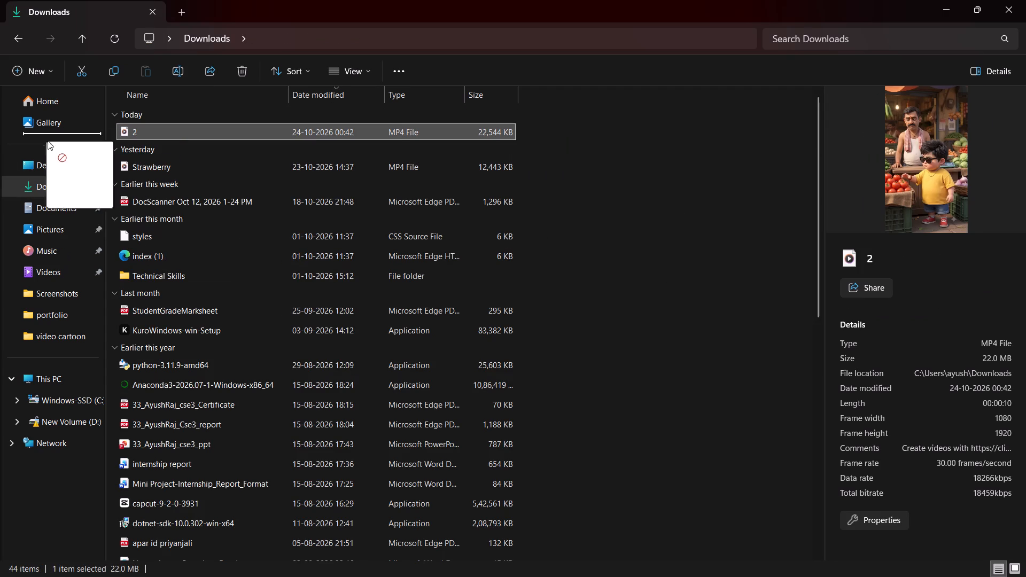
left_click_drag(48, 141, 55, 166)
left_click(55, 166)
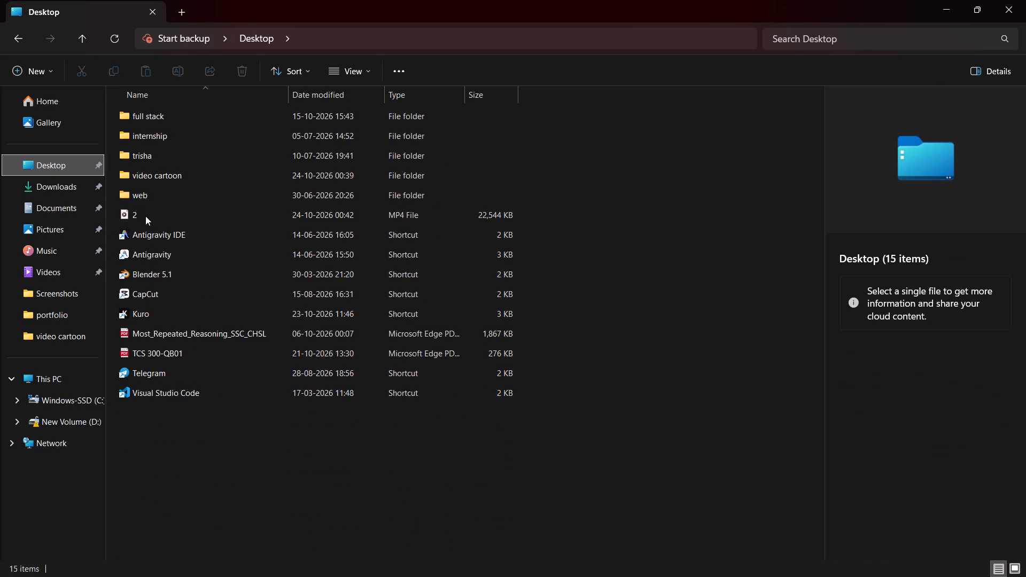
Move 2.mp4 from the Desktop into the video cartoon folder and close File Explorer.
left_click_drag(482, 211, 455, 127)
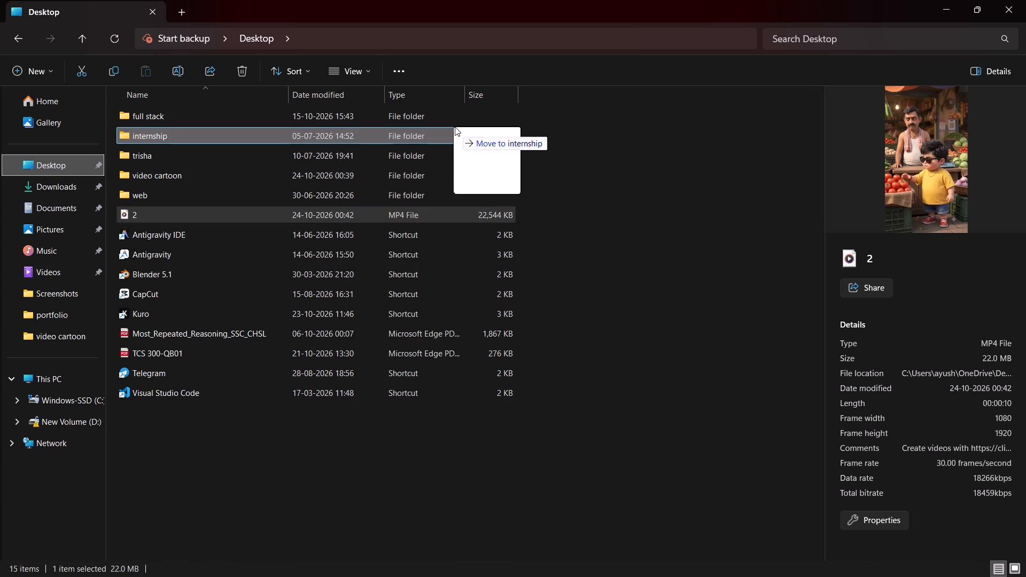
left_click_drag(455, 127, 448, 174)
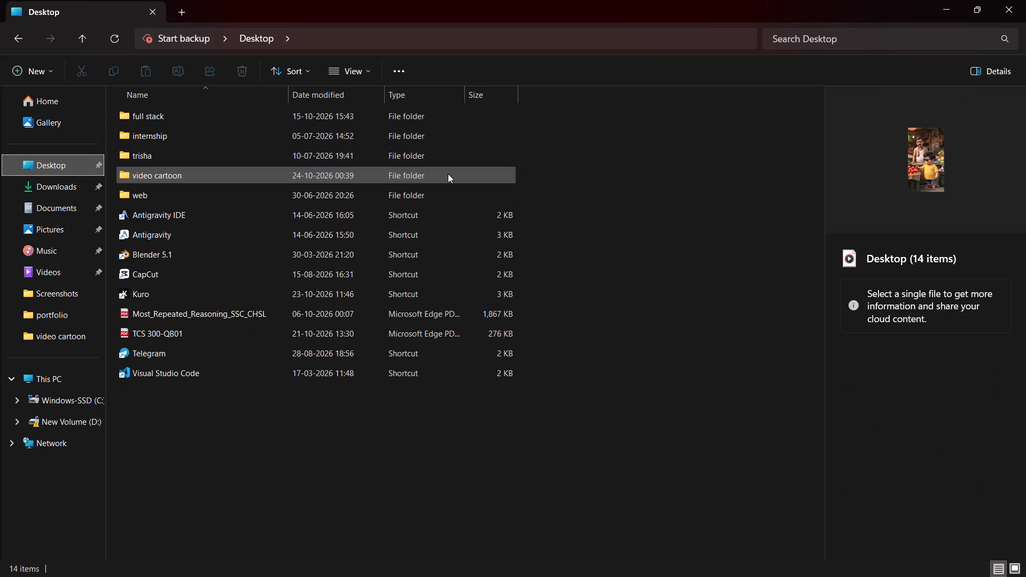
left_click(1025, 7)
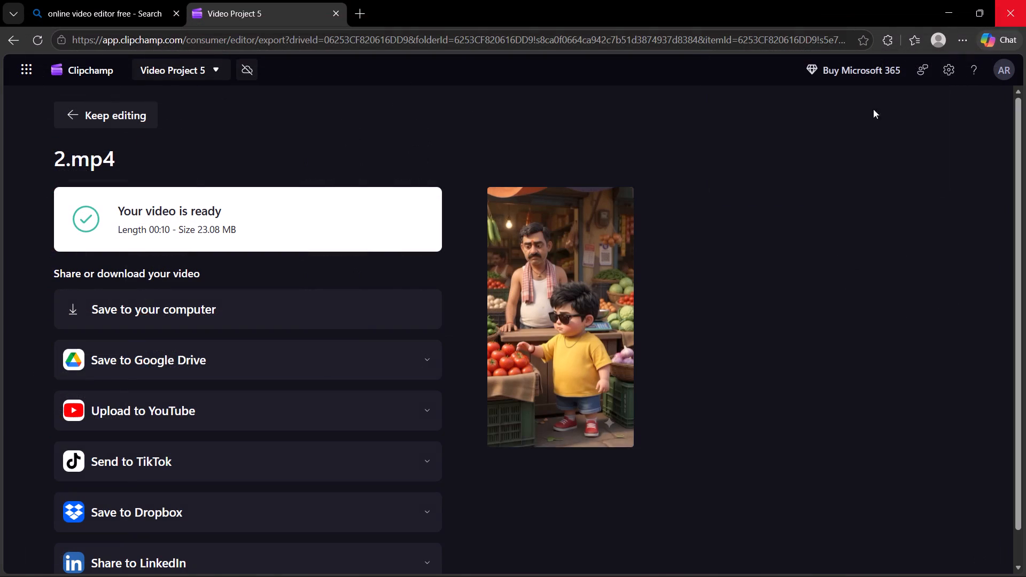
Return to editing the project in Clipchamp and delete 8.mp4 from the project media.
left_click(73, 120)
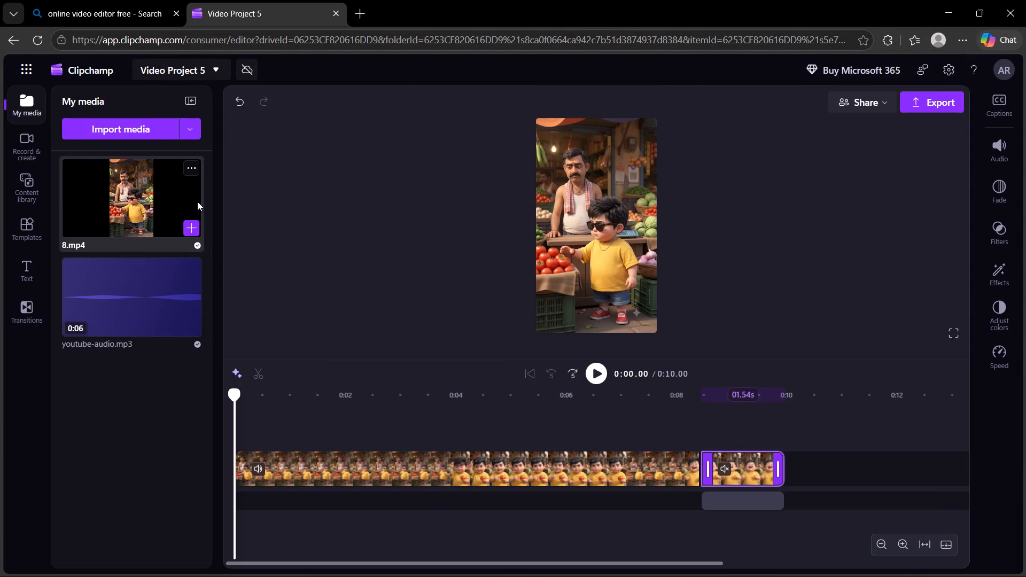
left_click(196, 166)
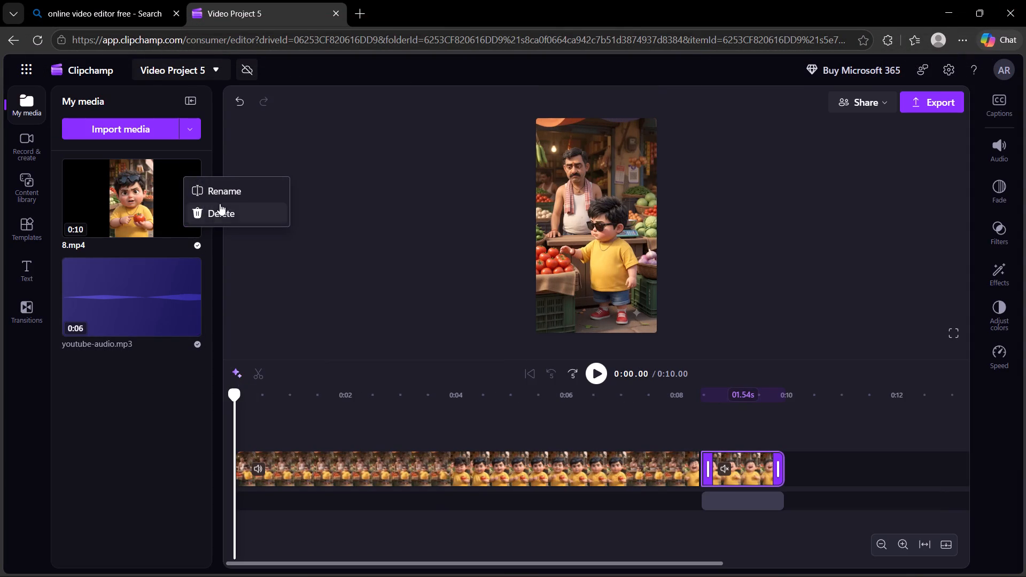
left_click(221, 205)
left_click(570, 356)
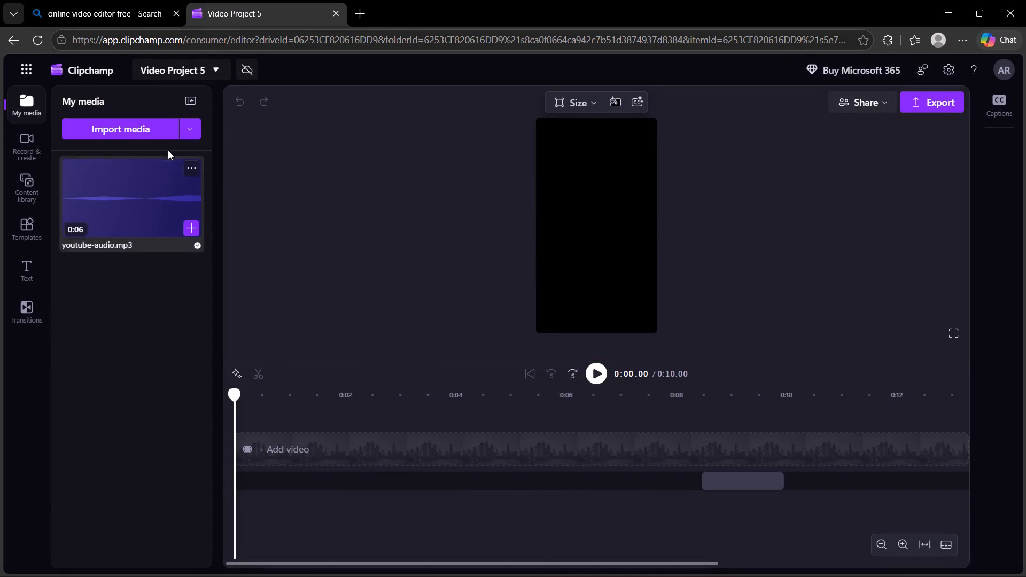
Import 4.mp4 from the video cartoon folder into the project media.
left_click(155, 121)
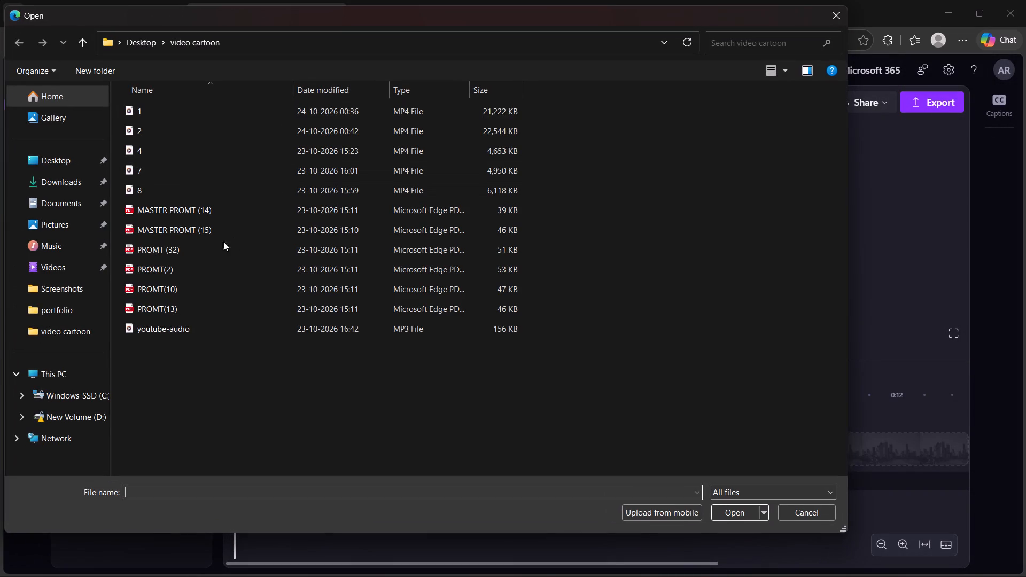
left_click(154, 155)
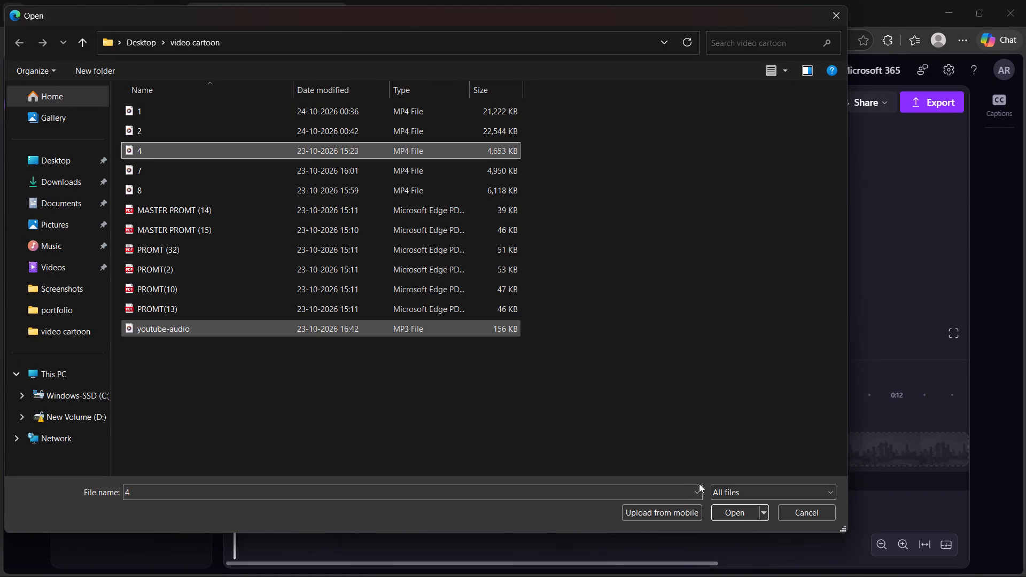
left_click(724, 502)
left_click(725, 505)
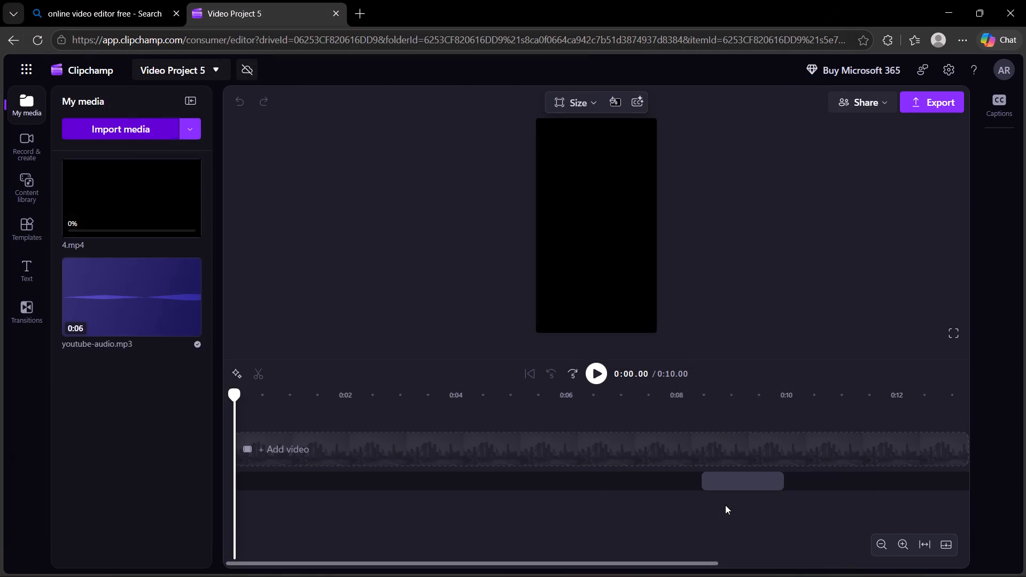
Add 4.mp4 at the start of the timeline's video track and play it through to the end.
left_click_drag(128, 200, 221, 210)
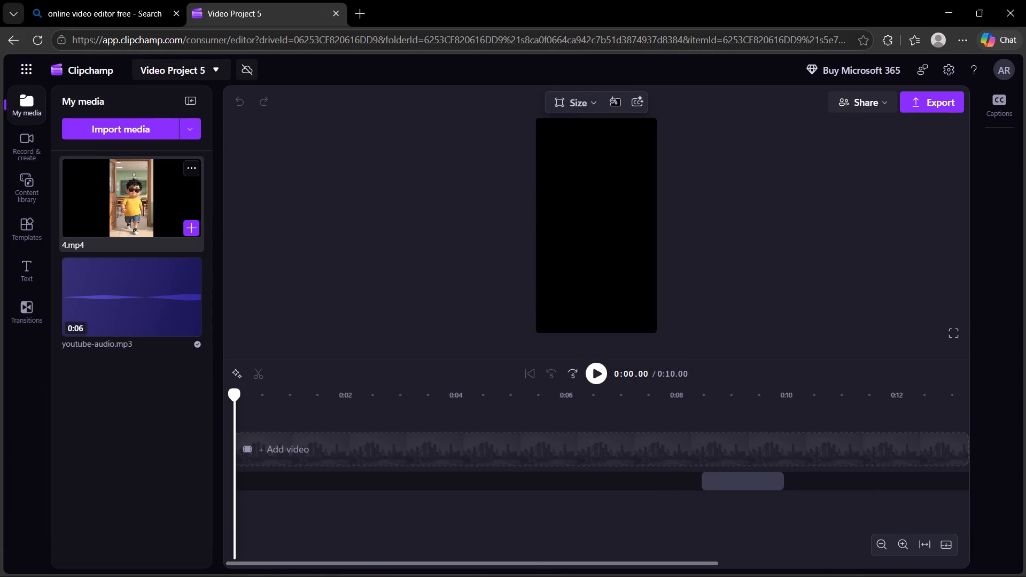
left_click_drag(221, 210, 560, 274)
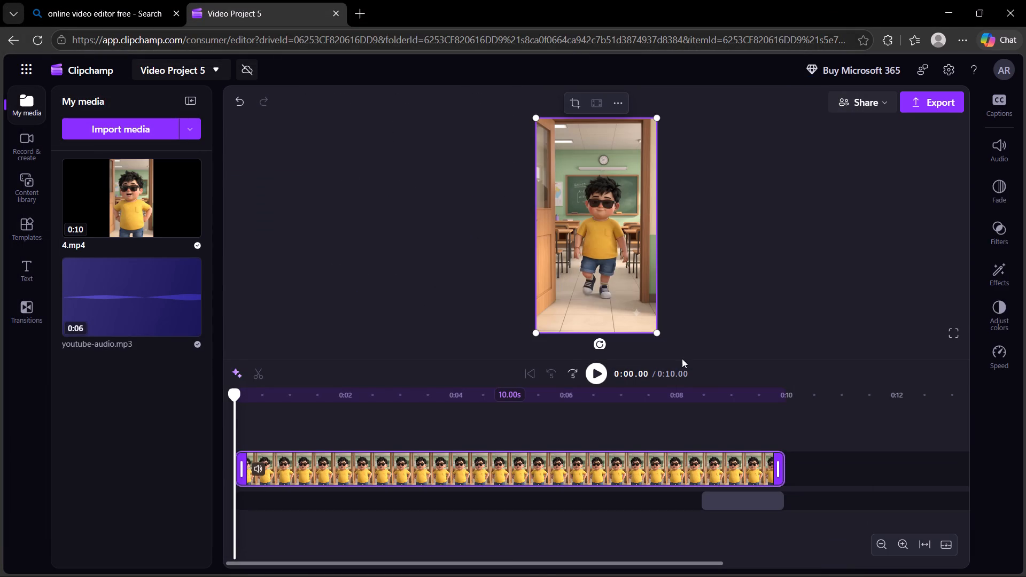
left_click(599, 379)
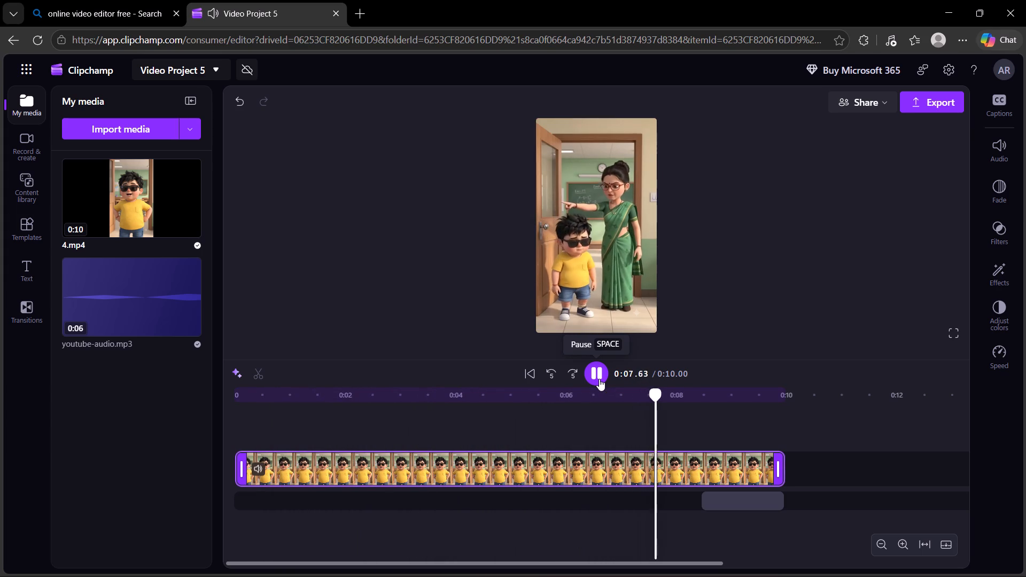
key("space")
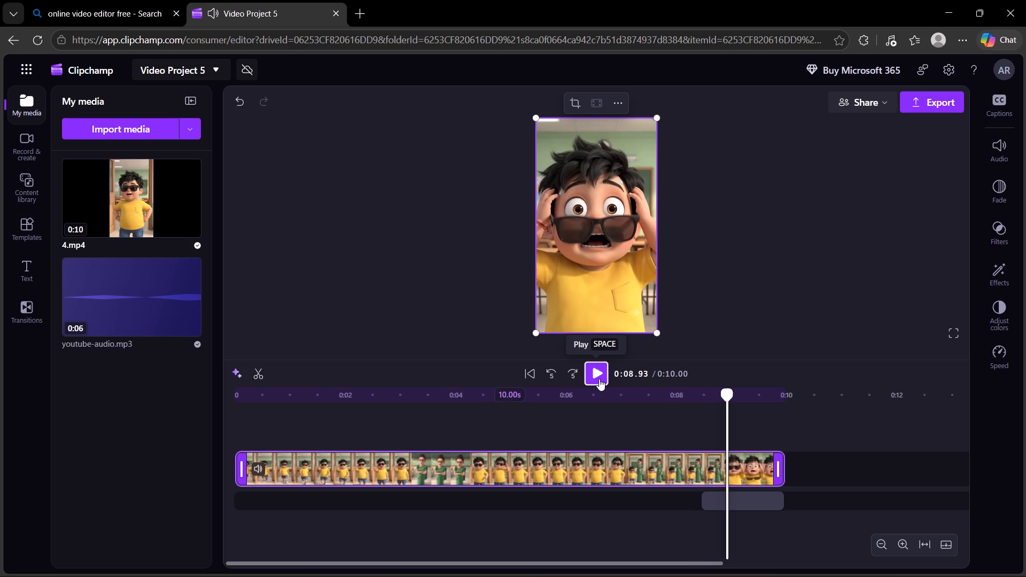
key("space")
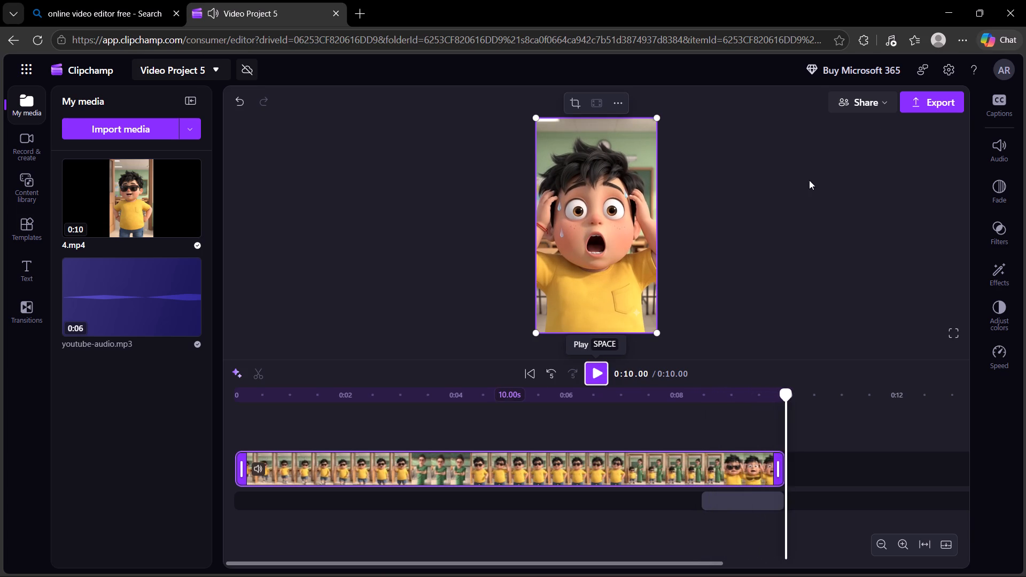
Export the video in 1080p quality with the file name 3.
left_click(932, 107)
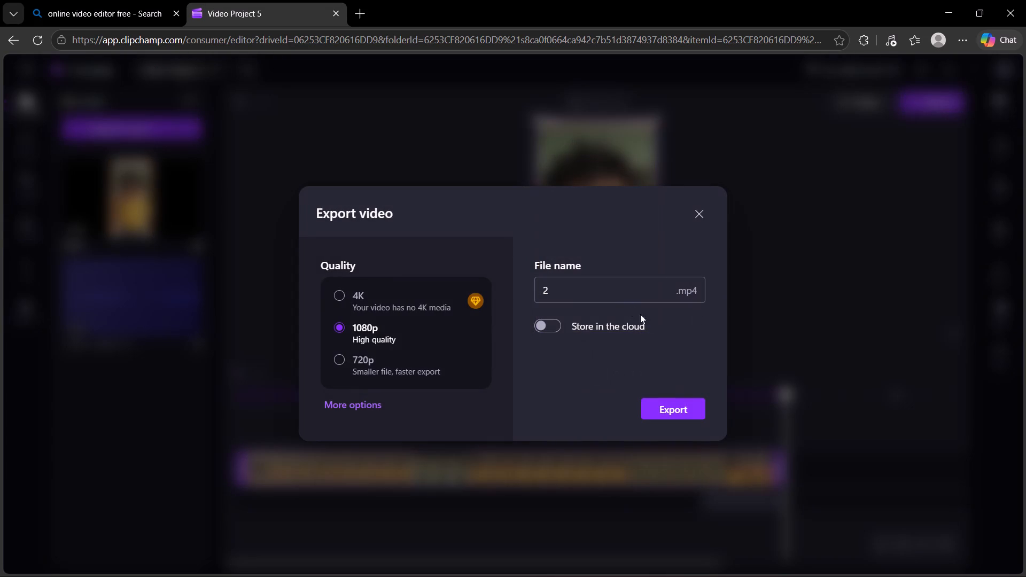
left_click(613, 292)
key("BackSpace")
key("3")
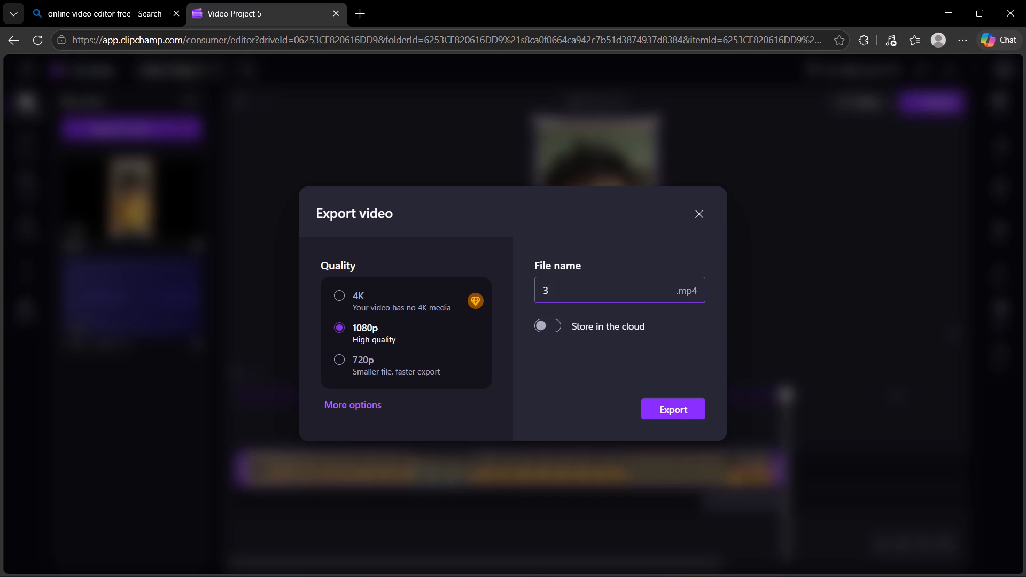
left_click(683, 410)
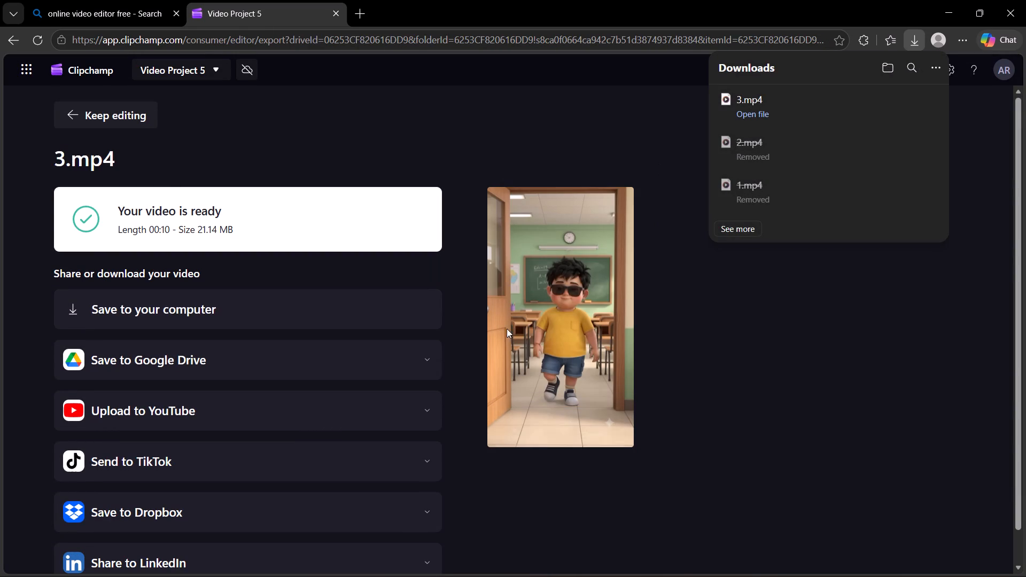
In File Explorer, move the exported 3.mp4 from Downloads to the Desktop.
left_click(264, 555)
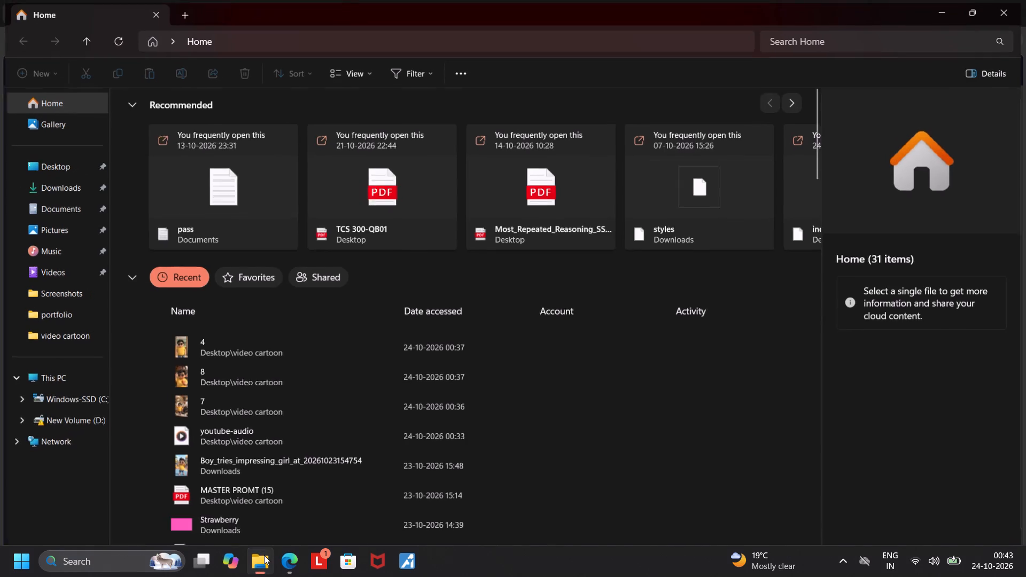
left_click(41, 191)
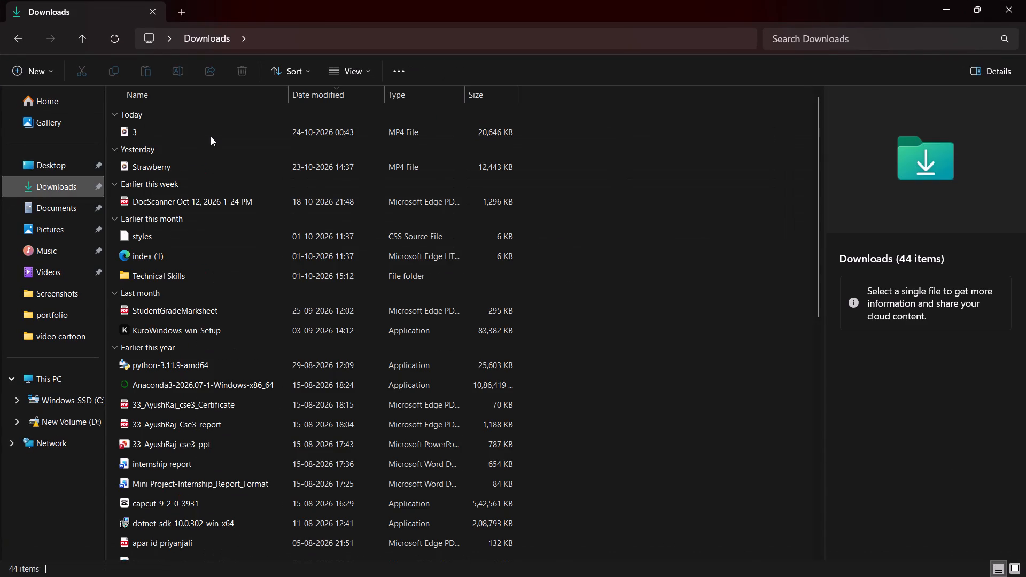
left_click_drag(211, 126, 107, 168)
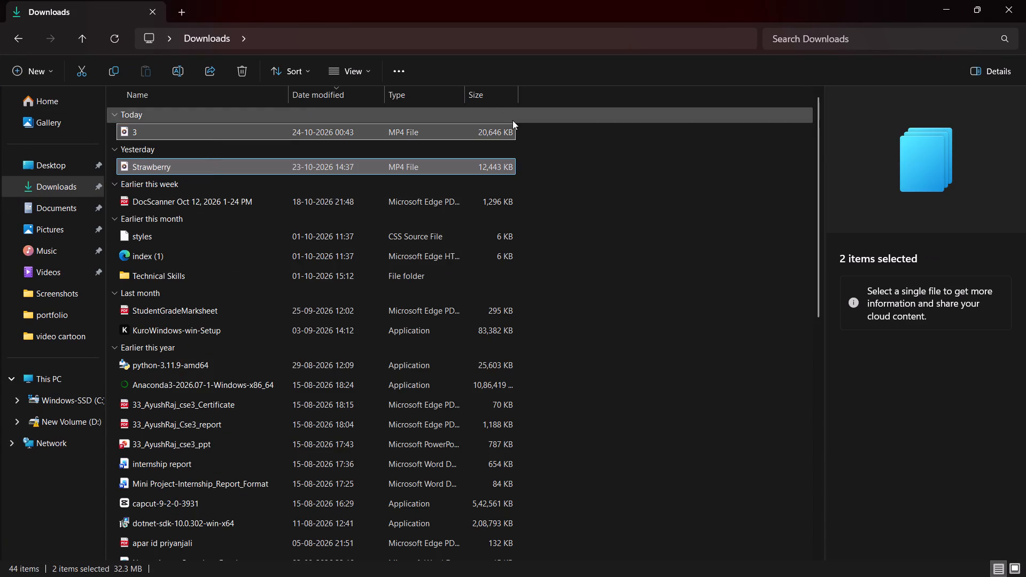
left_click(573, 167)
left_click_drag(500, 128, 59, 164)
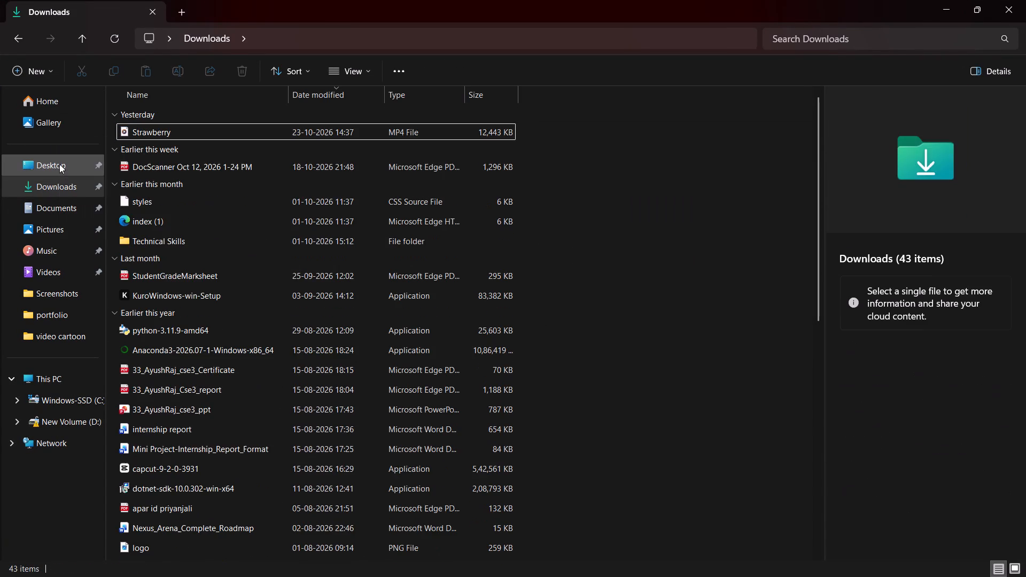
Move 3.mp4 from the Desktop into the video cartoon folder and open that folder.
left_click(59, 164)
left_click_drag(182, 214, 214, 236)
left_click(596, 229)
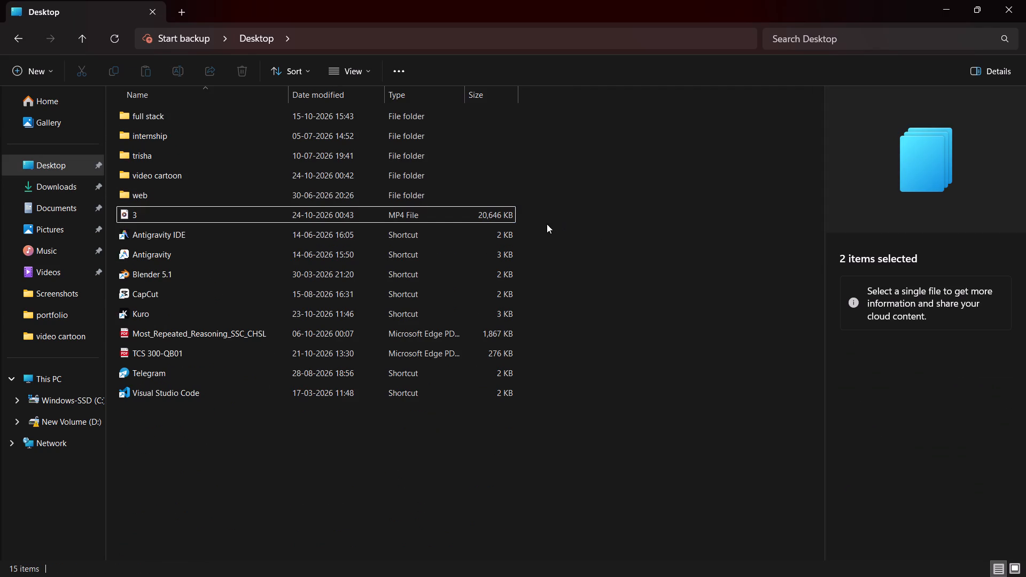
left_click_drag(494, 212, 452, 173)
double_click(357, 177)
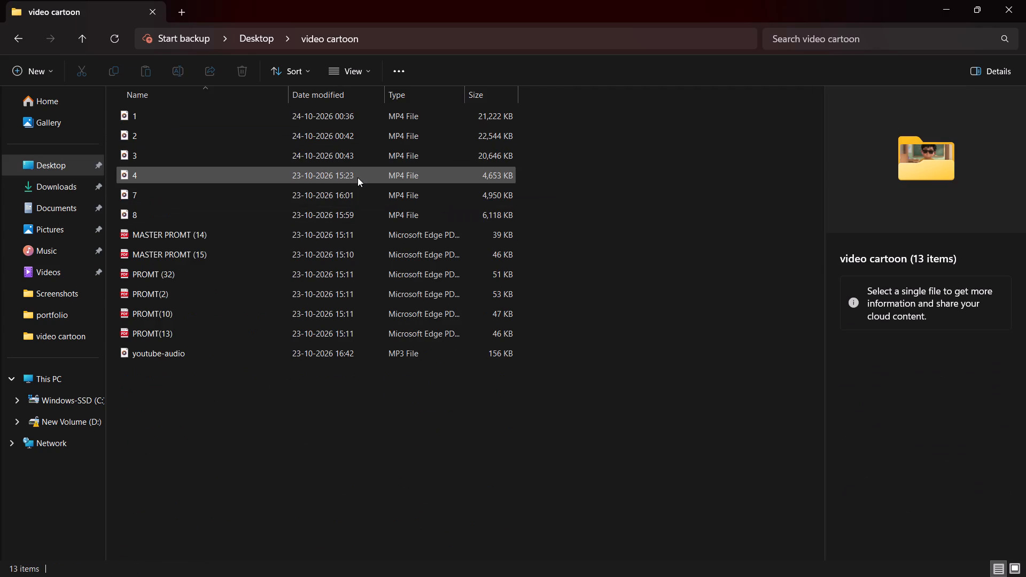
Preview the source video 4.mp4, close the player, and delete 4.mp4 from the video cartoon folder.
left_click(245, 172)
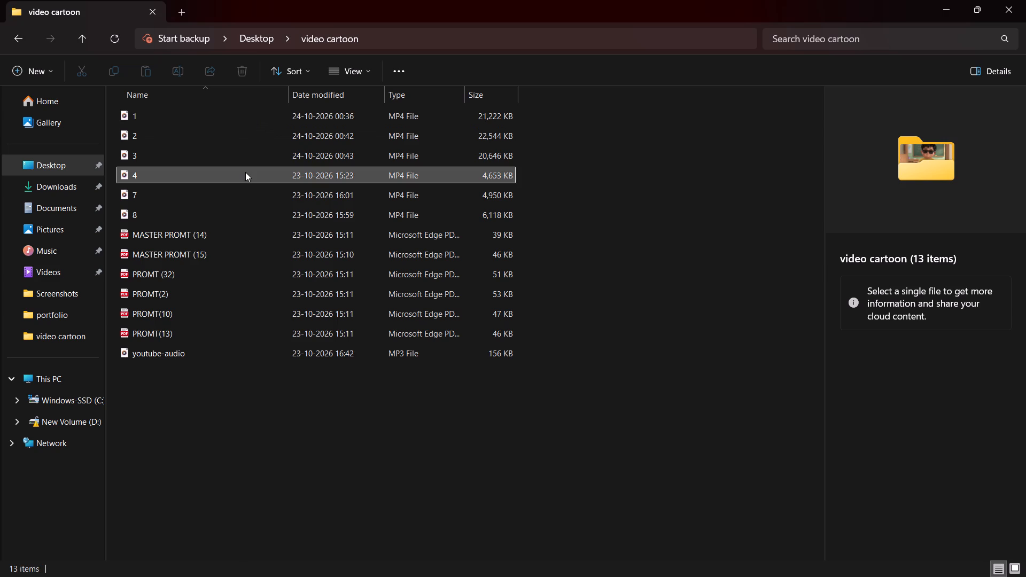
double_click(245, 172)
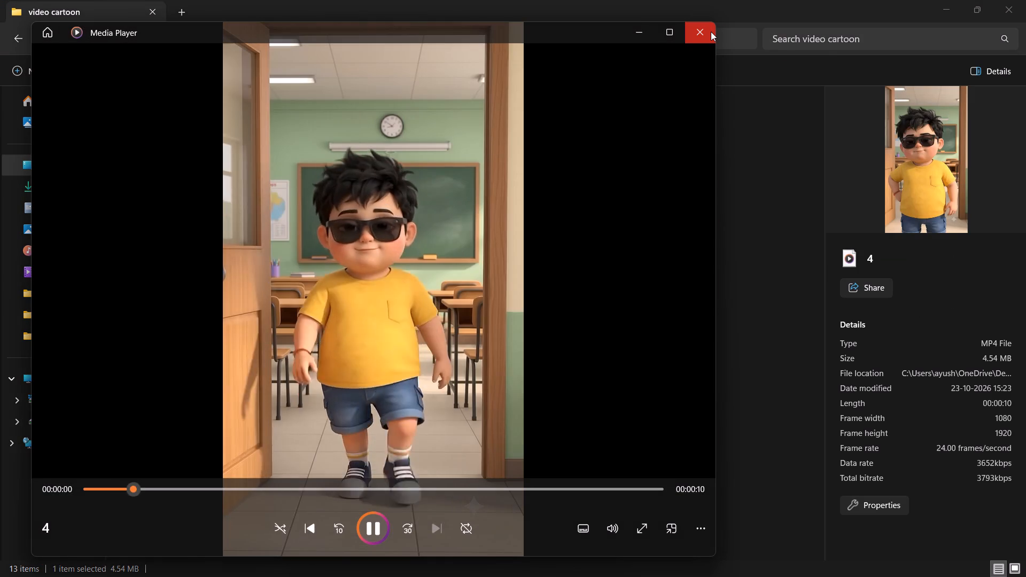
left_click(711, 32)
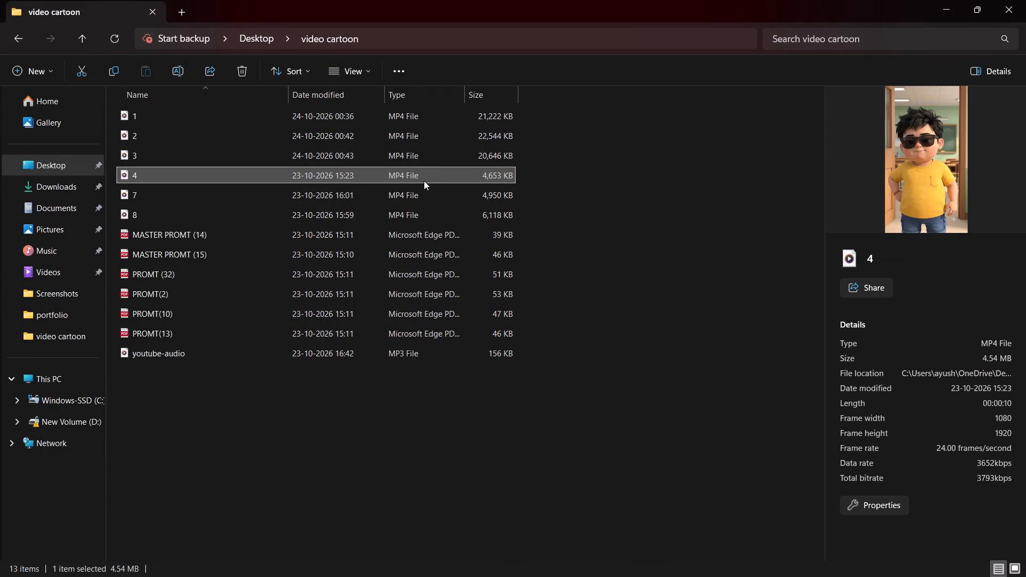
key("Delete")
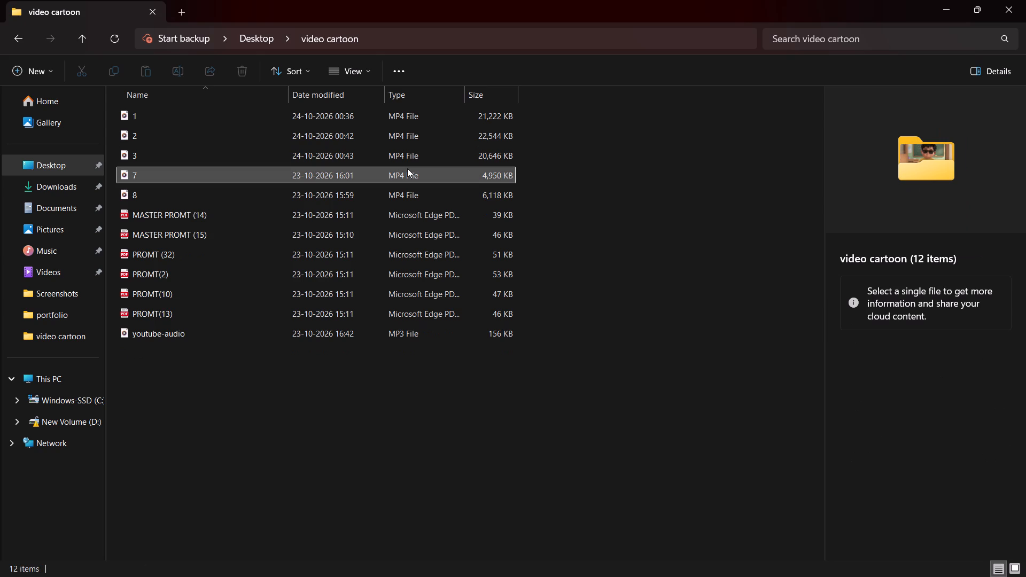
Preview 7.mp4 and 8.mp4 in turn, and delete 8.mp4 from the video cartoon folder.
double_click(407, 168)
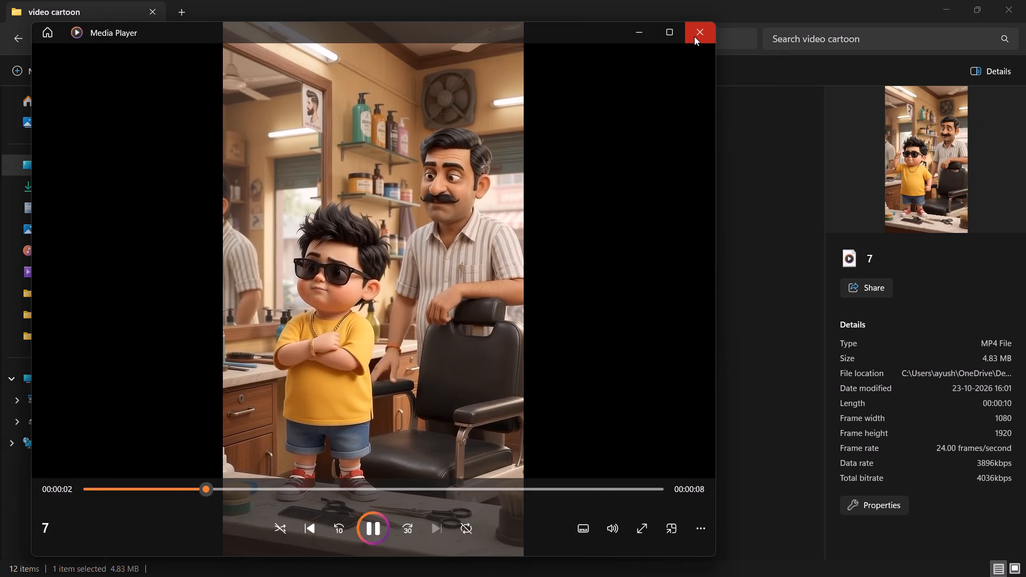
left_click(694, 36)
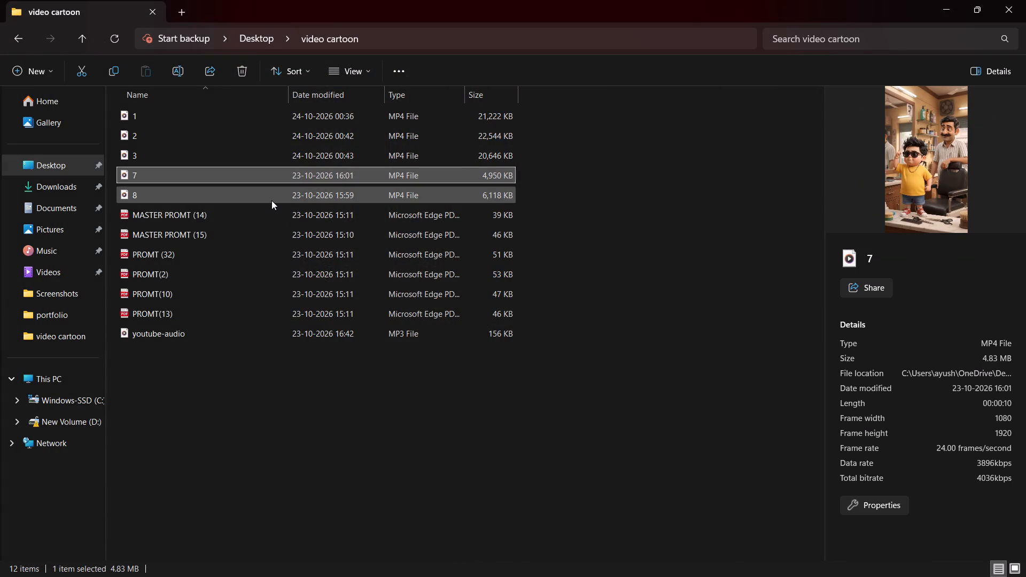
double_click(271, 200)
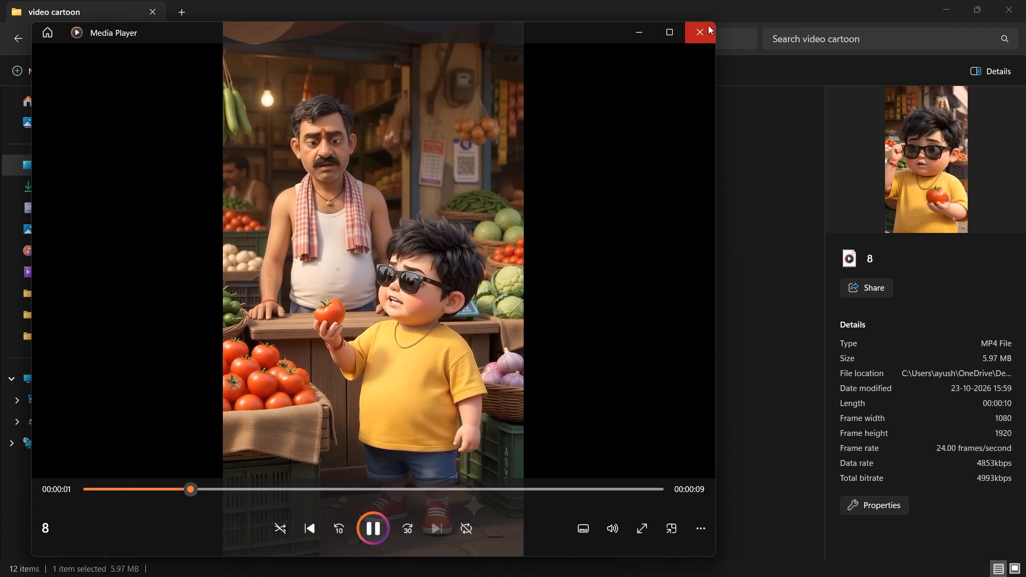
left_click(708, 25)
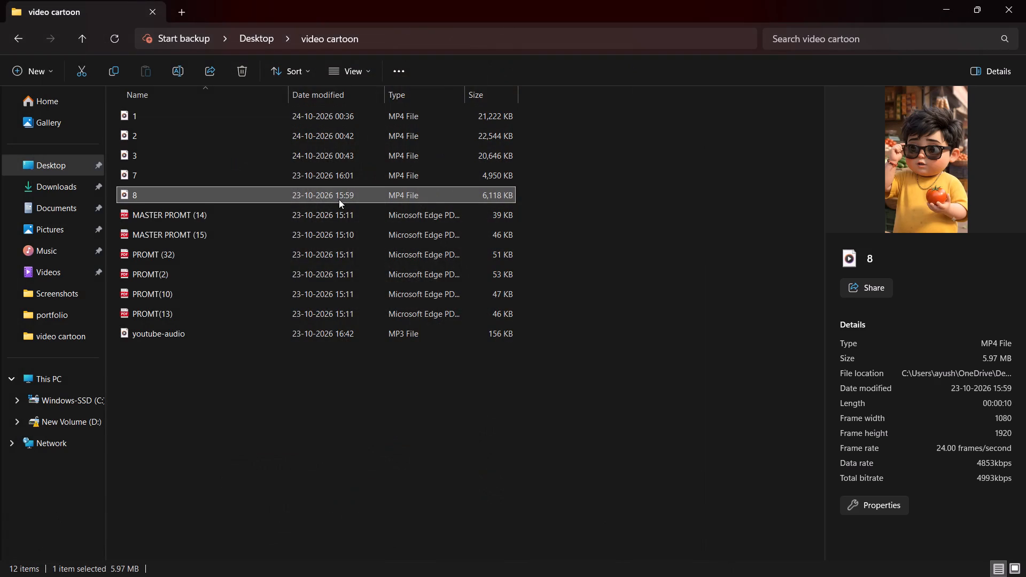
key("Delete")
Preview 7.mp4 again in Media Player and close the player.
double_click(291, 176)
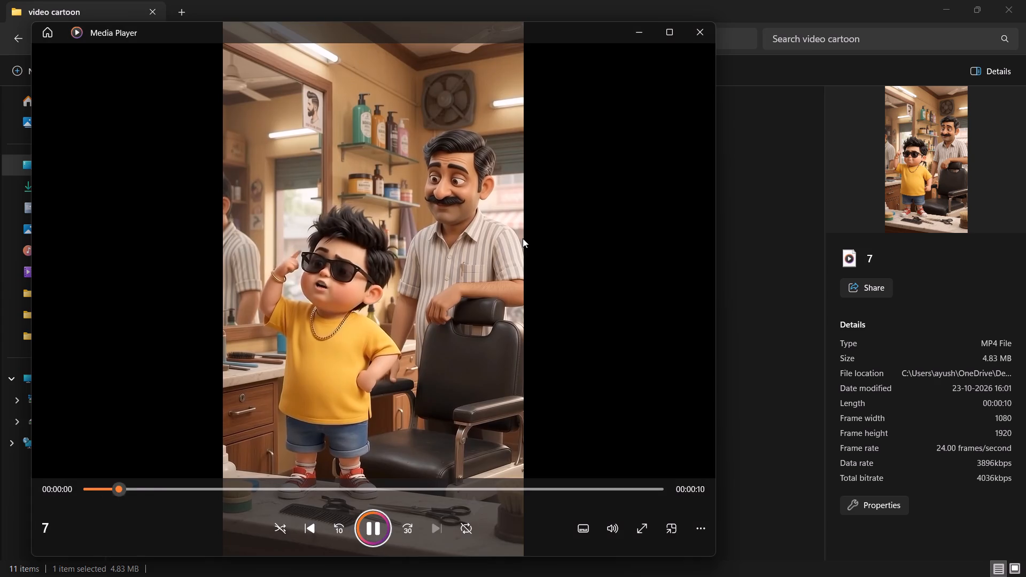
left_click(694, 35)
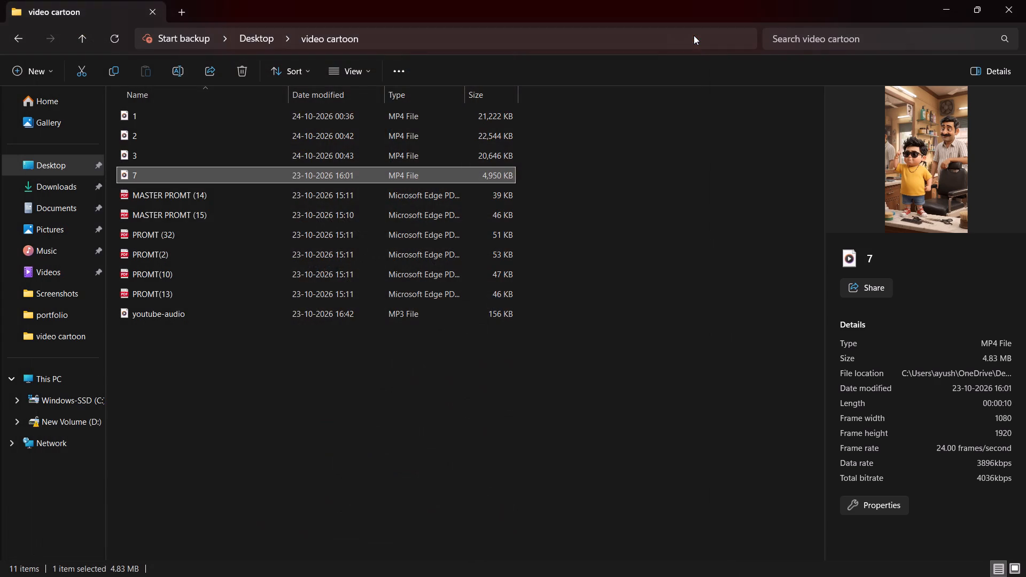
Close the folder window, go back to editing the Clipchamp project, and remove 4.mp4 from the project's media.
left_click(1025, 0)
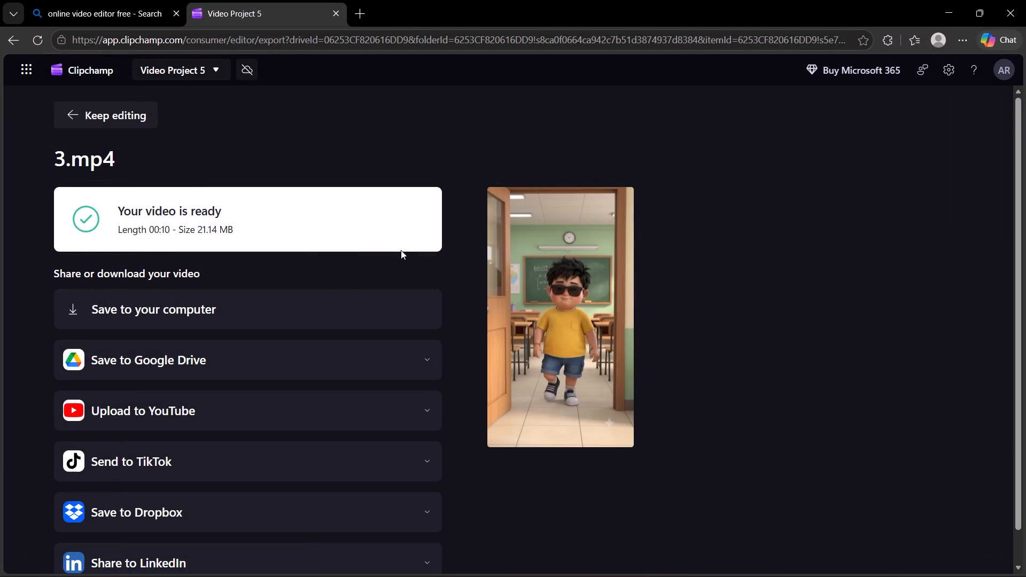
left_click(73, 116)
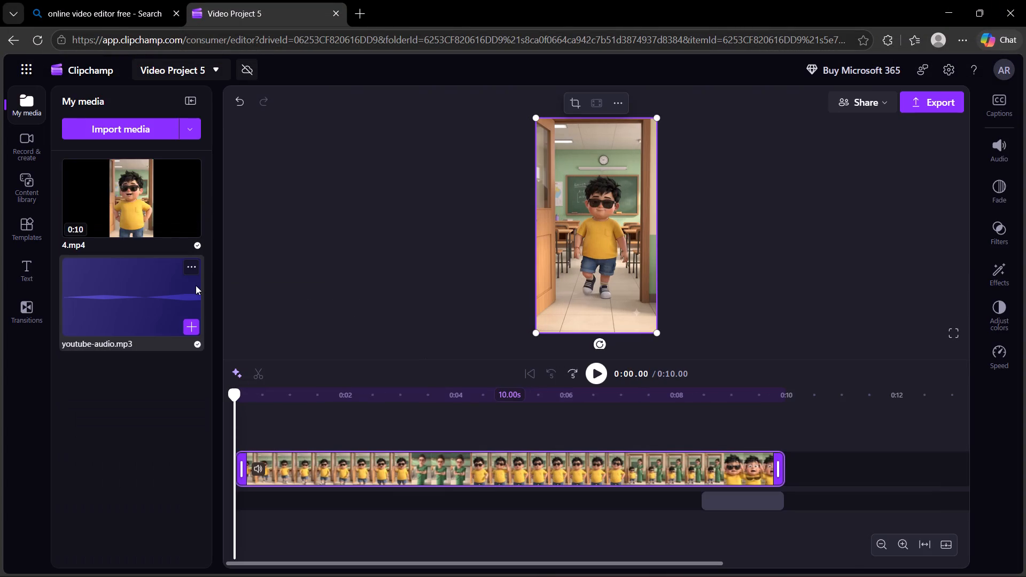
left_click(195, 175)
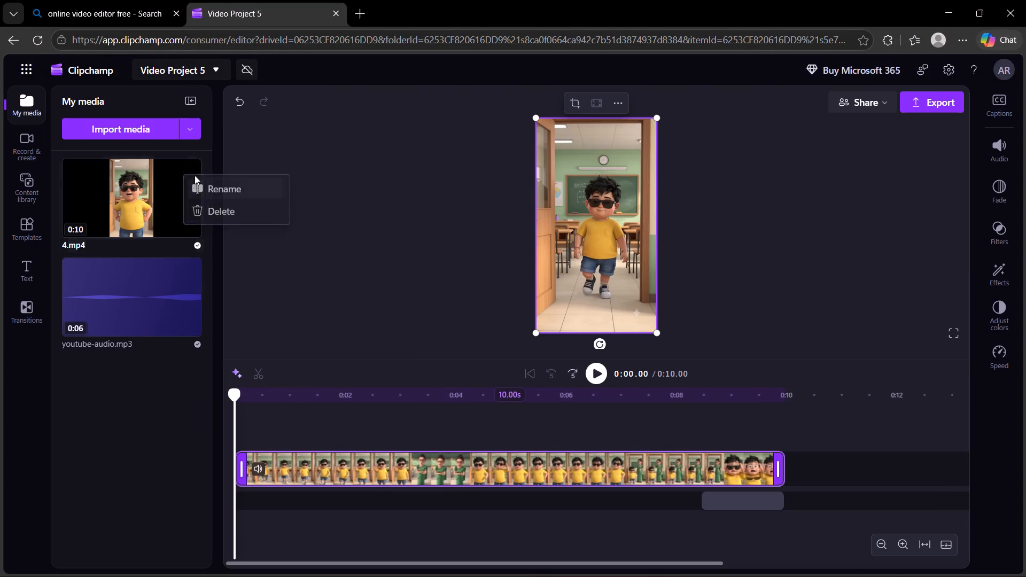
left_click(213, 205)
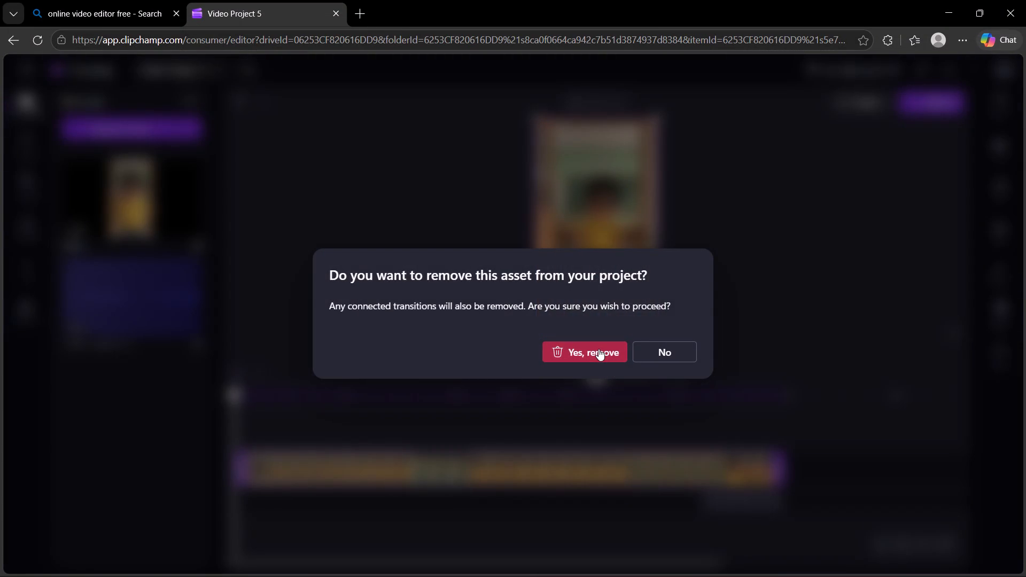
left_click(598, 349)
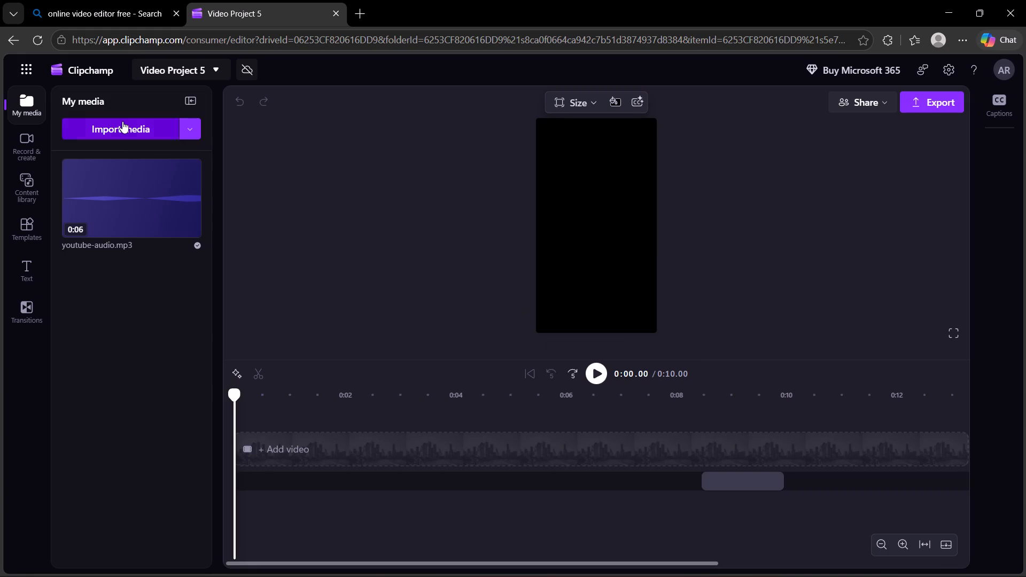
Import 7.mp4 from the video cartoon folder and add it to the start of the timeline.
left_click(122, 121)
left_click(178, 170)
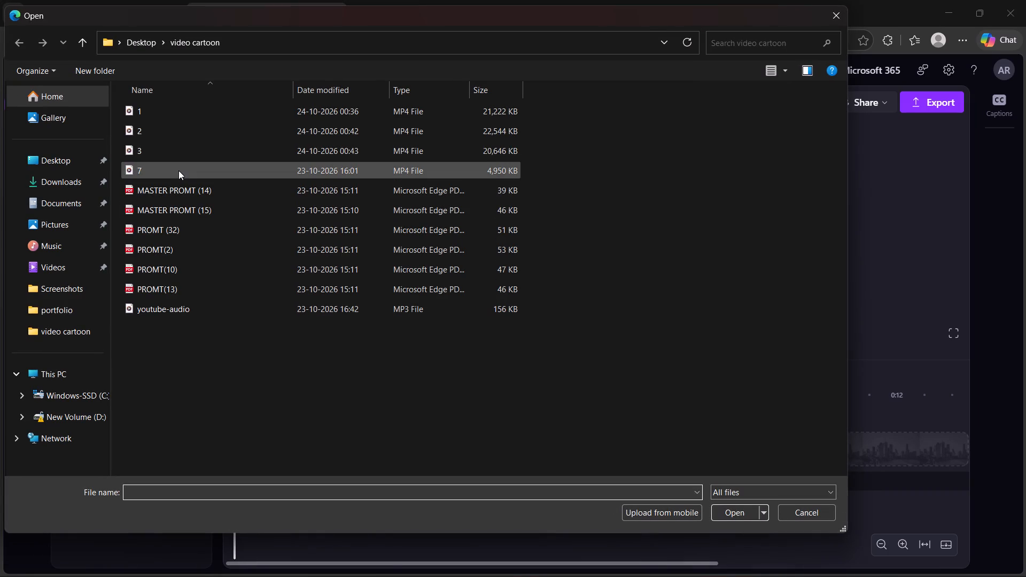
left_click(740, 512)
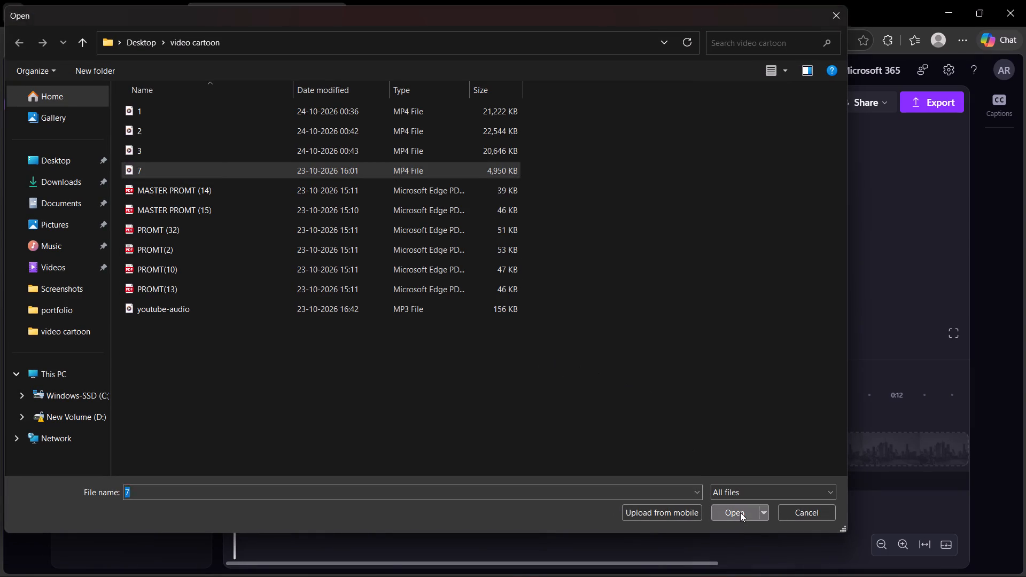
left_click_drag(130, 186, 145, 188)
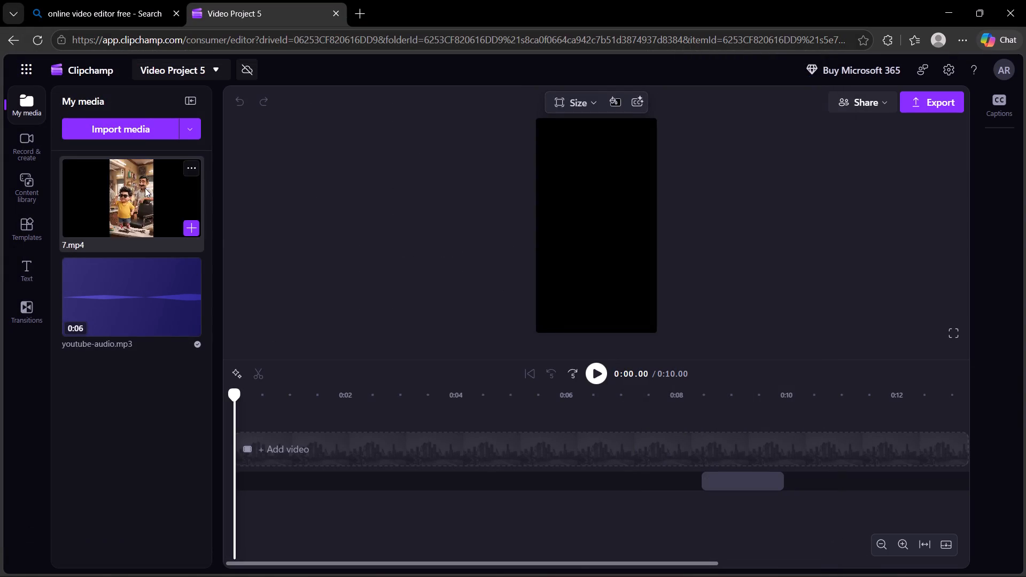
left_click_drag(145, 188, 578, 259)
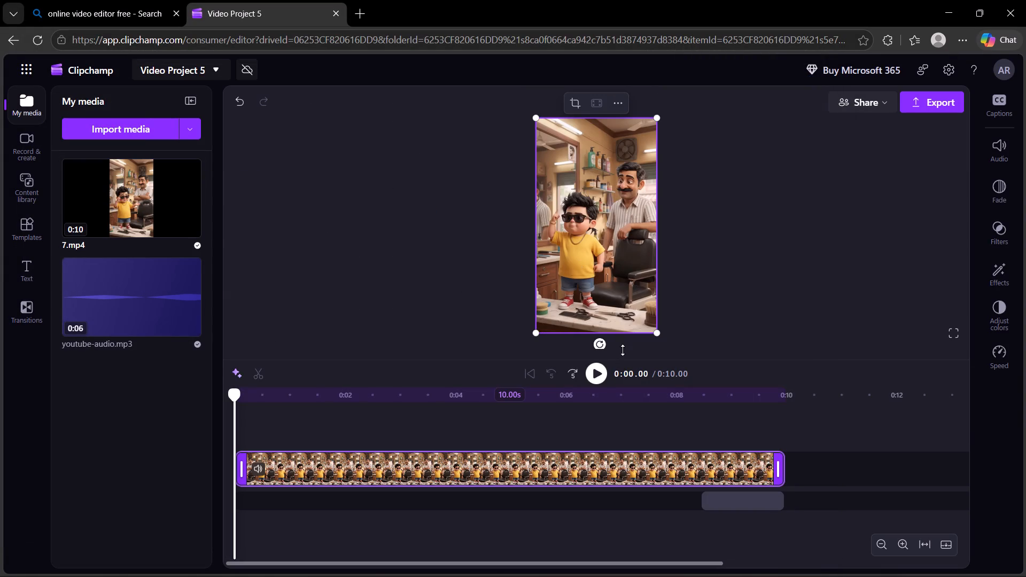
Play the 7.mp4 clip, find the laughing moment near its end, and split the clip at 0:09.10.
key("space")
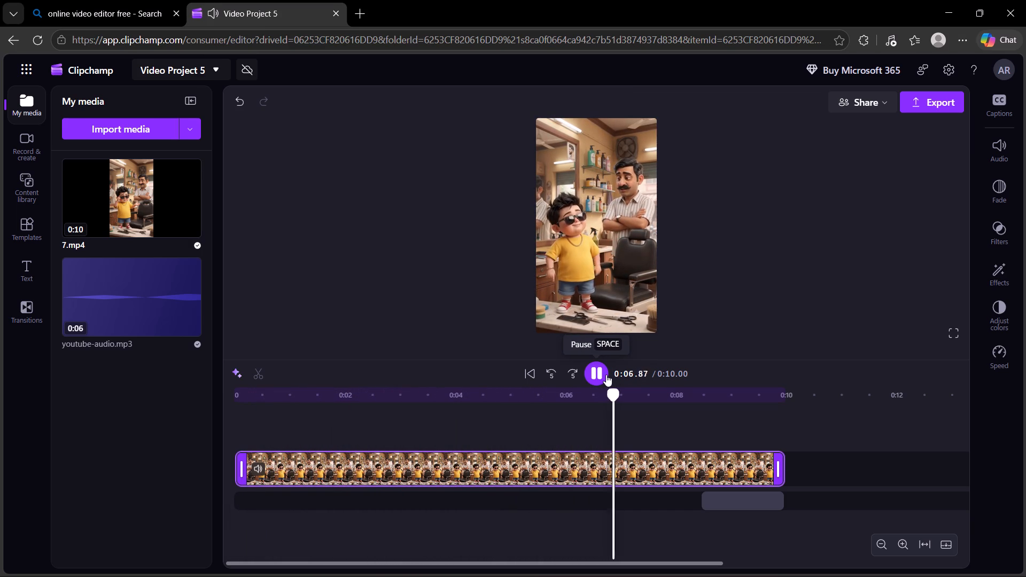
key("space")
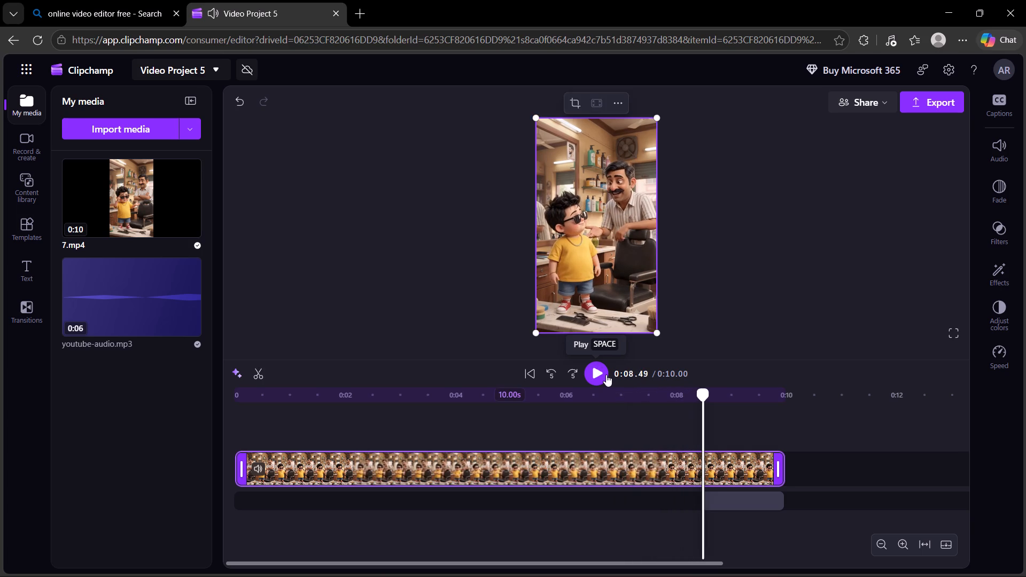
key("space")
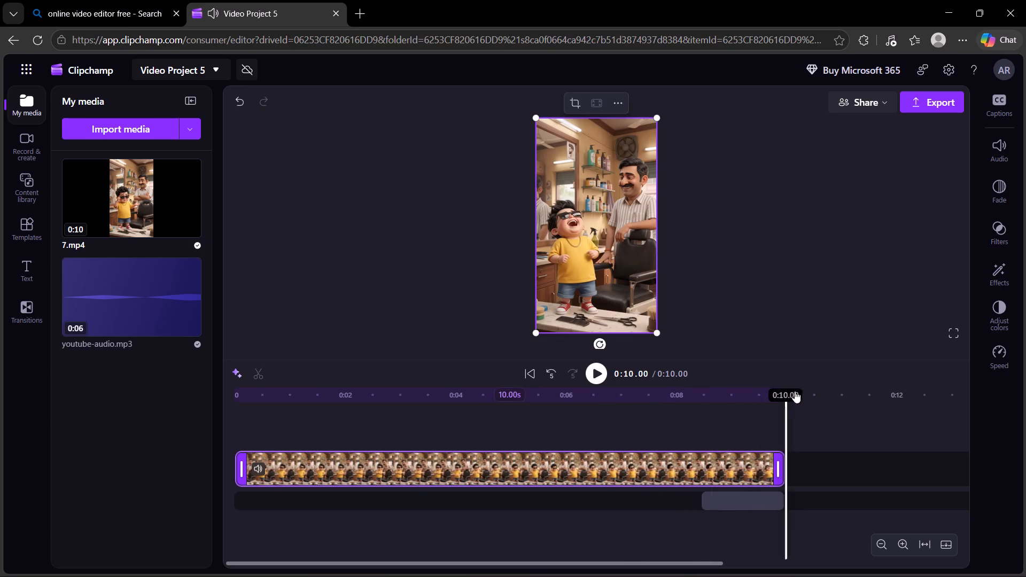
key("Left")
key("Left")
key("Left")
key("Left")
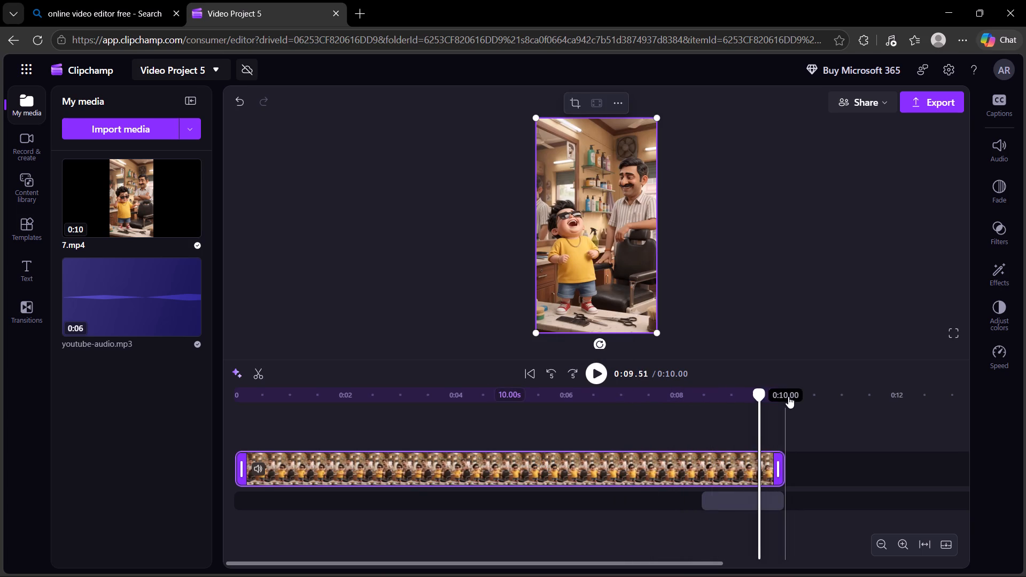
key("Left")
key("Left")
key("Left")
key("Left")
key("Left")
key("Left")
key("Left")
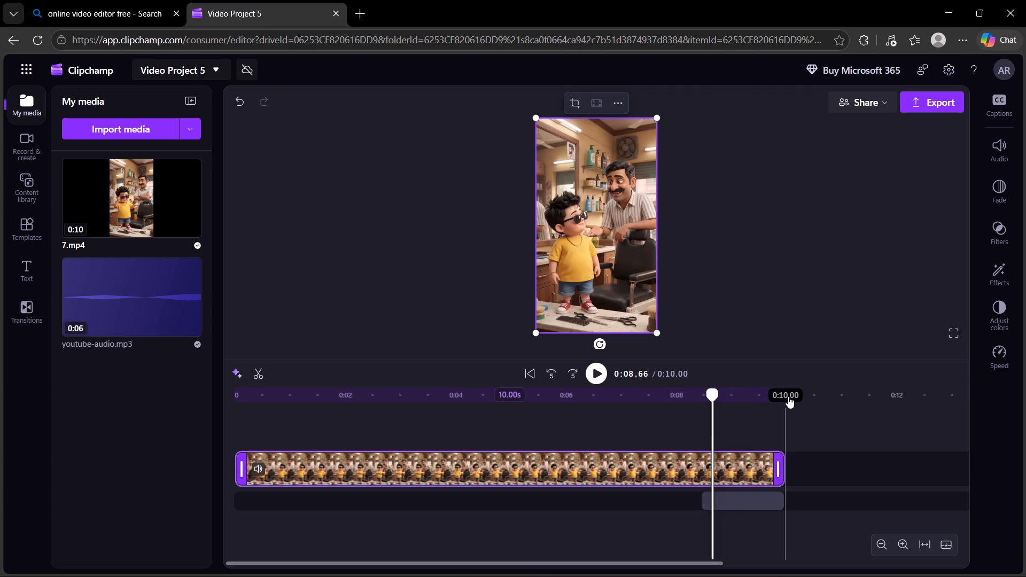
key("Left")
key("Left")
key("Left")
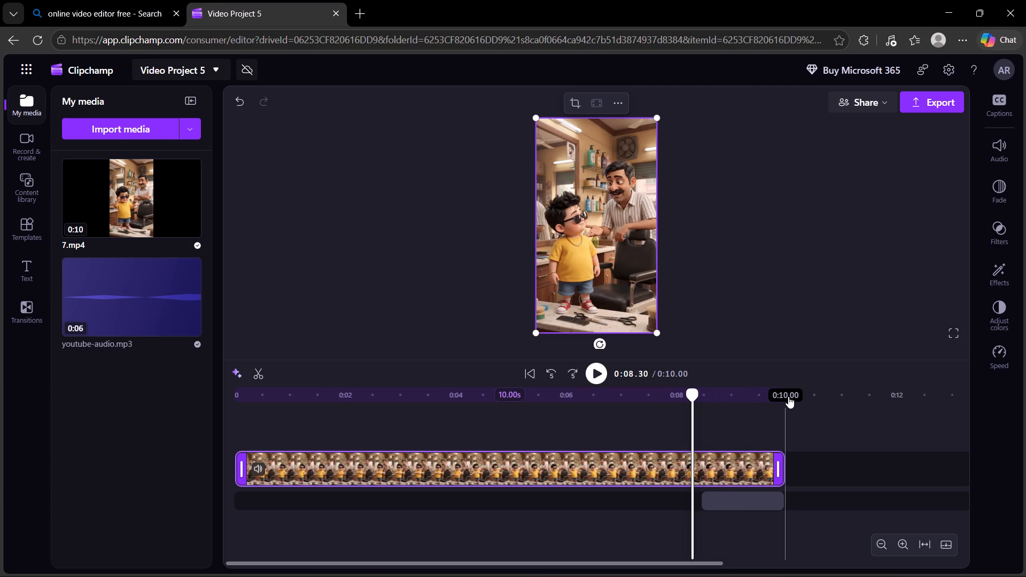
key("space")
key("space")
key("Left")
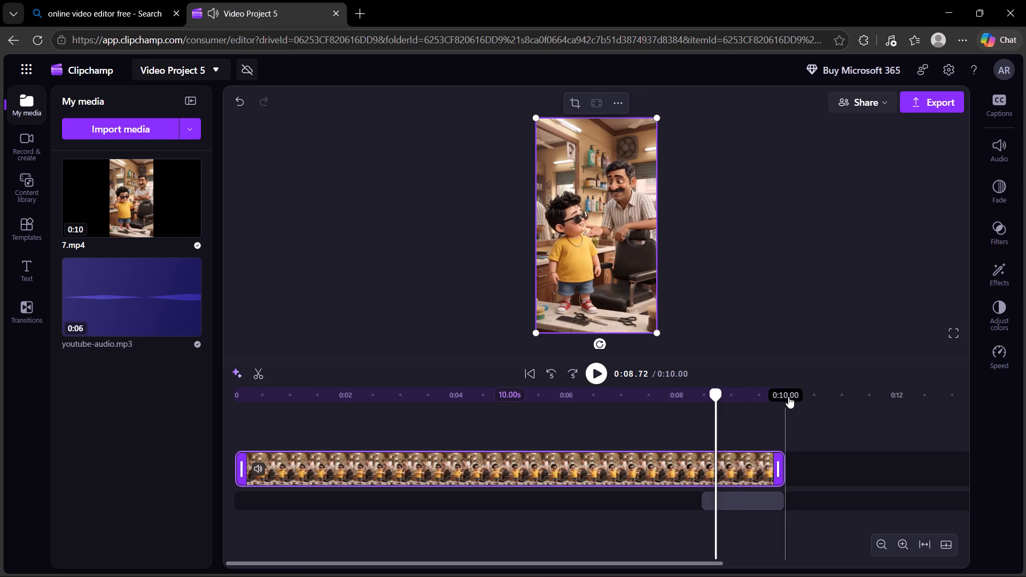
key("Left")
key("Left")
key("Left")
key("Left")
key("Left")
key("Left")
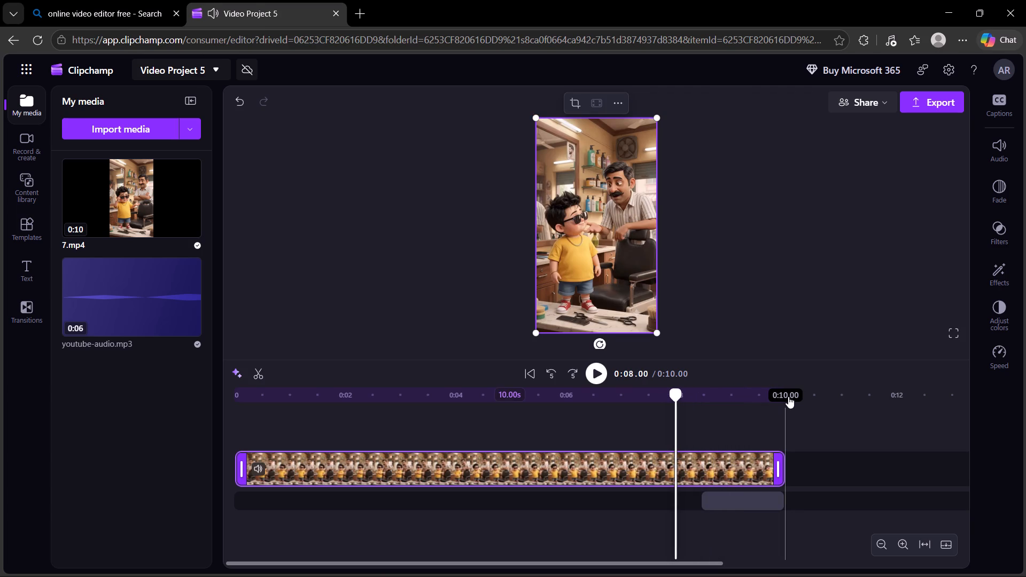
key("Left")
key("Left")
key("Left")
key("space")
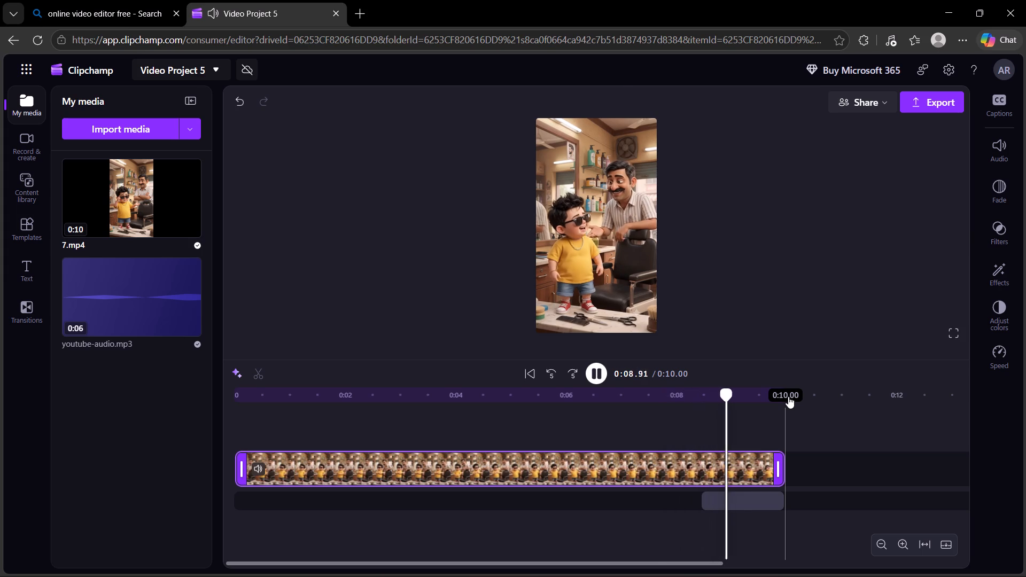
key("space")
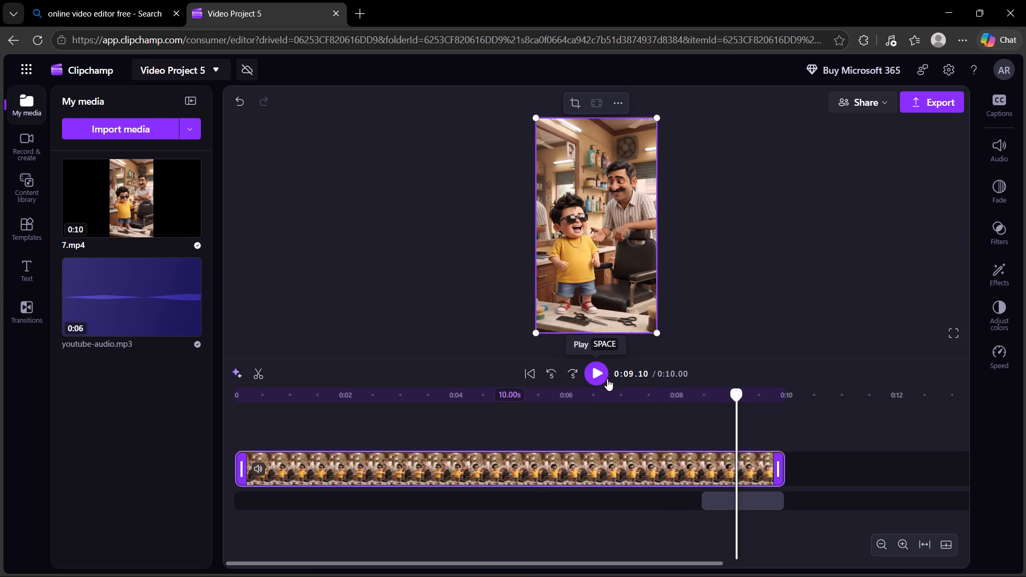
left_click(254, 375)
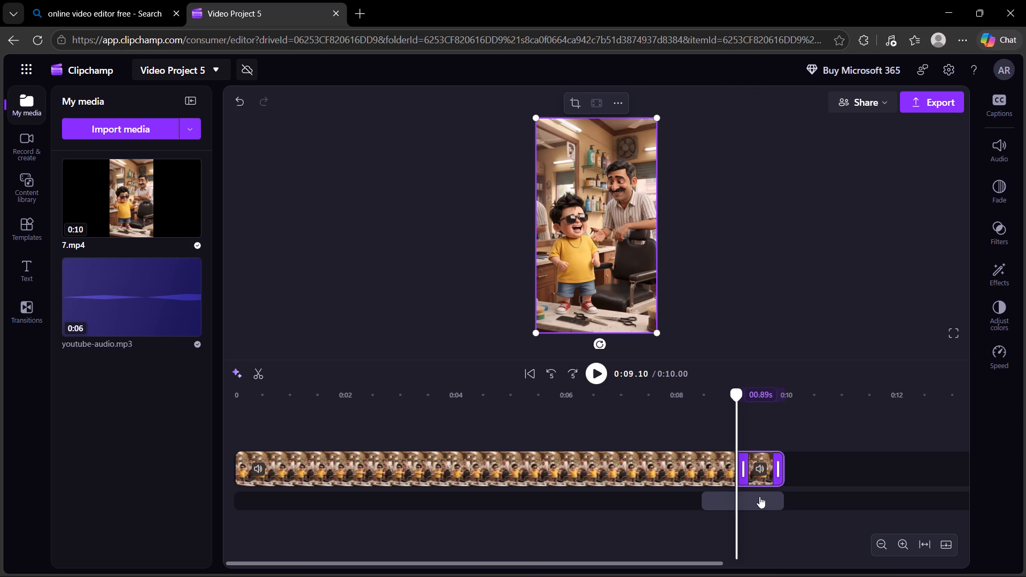
Move the youtube-audio clip to start at the split, 0:09.10, and trim its end to about 0:10.10.
left_click_drag(759, 496, 792, 500)
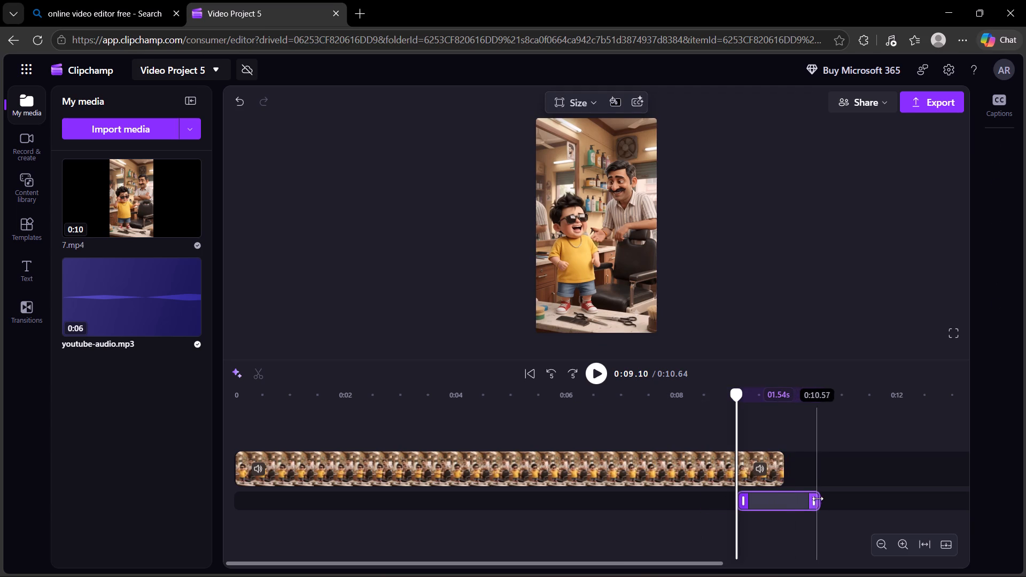
left_click(820, 498)
left_click_drag(817, 498, 798, 499)
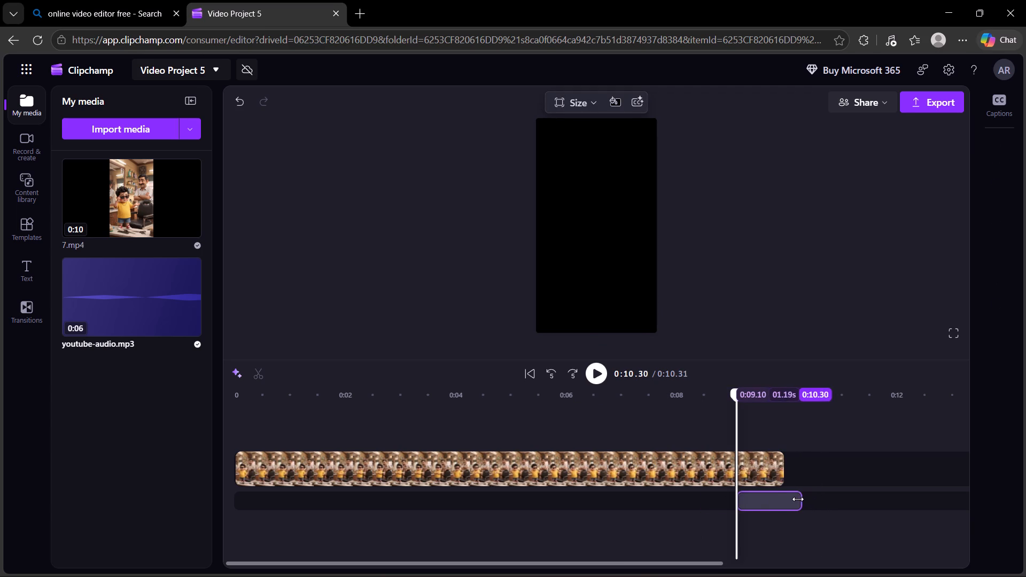
left_click_drag(798, 499, 787, 499)
Play the ending and set the volume of the short video segment after the split to 17%.
left_click(756, 465)
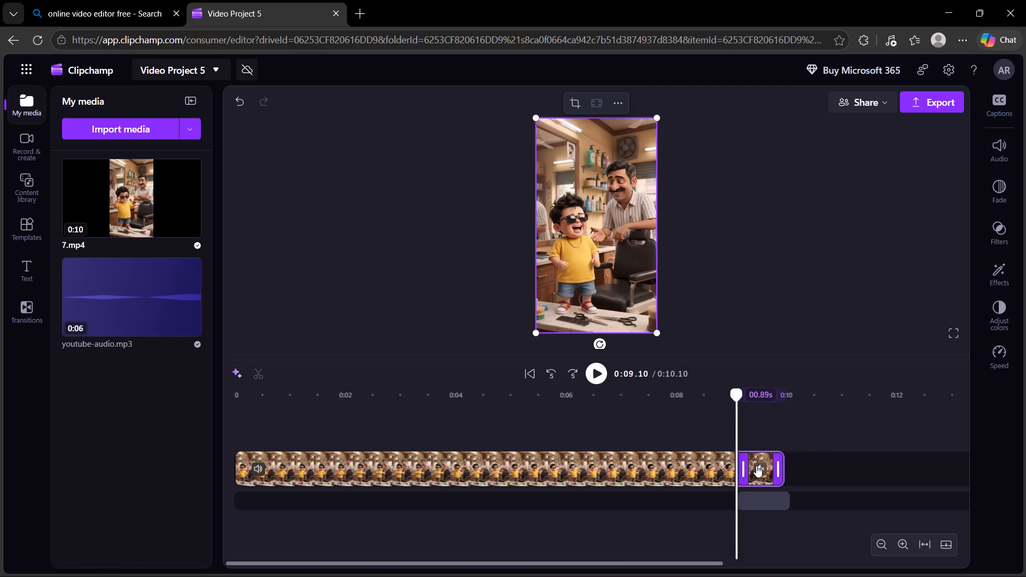
key("Left")
key("Left")
key("Left")
key("Left")
key("Left")
key("Left")
key("Left")
key("Left")
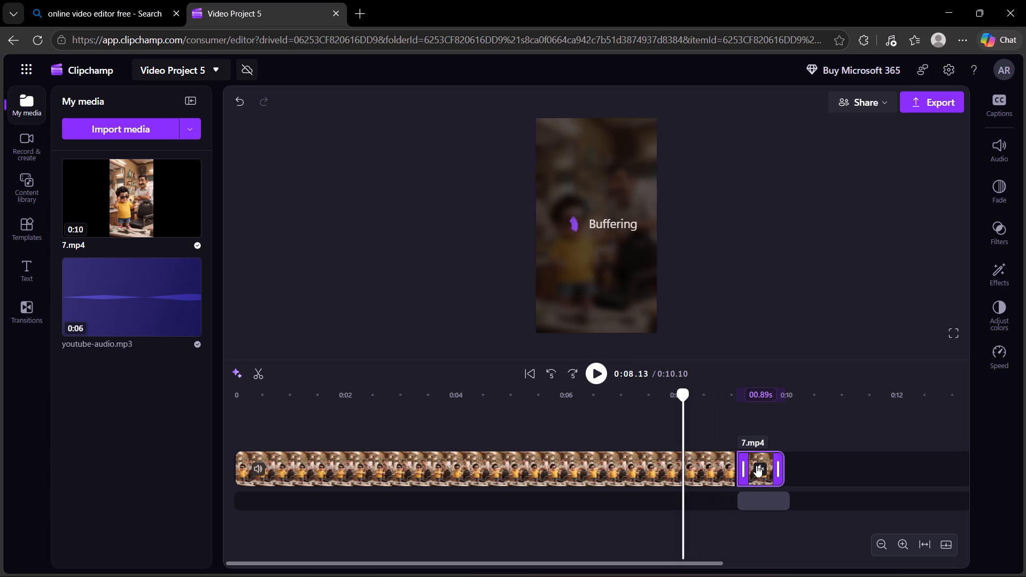
key("space")
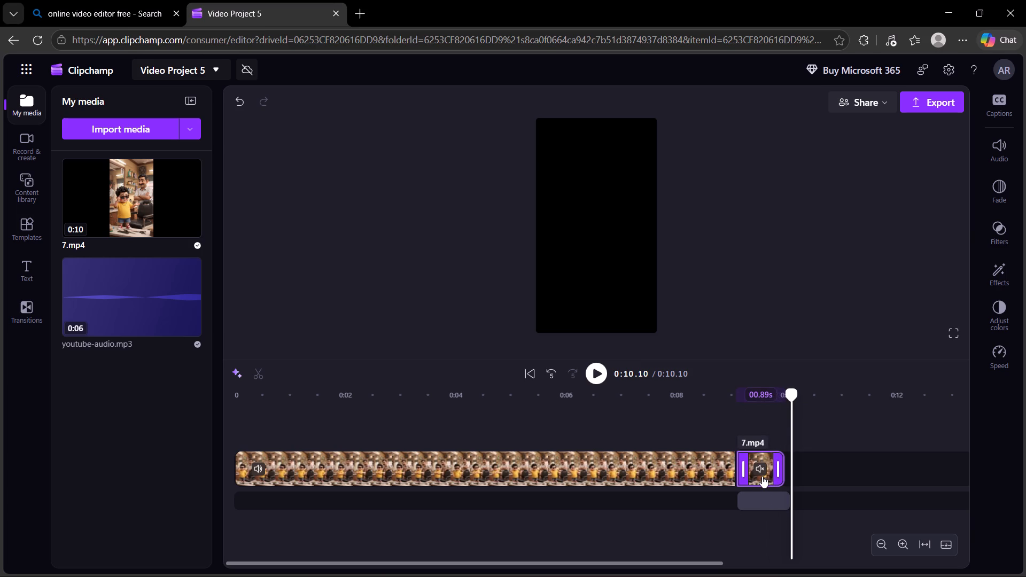
left_click(991, 141)
left_click(861, 157)
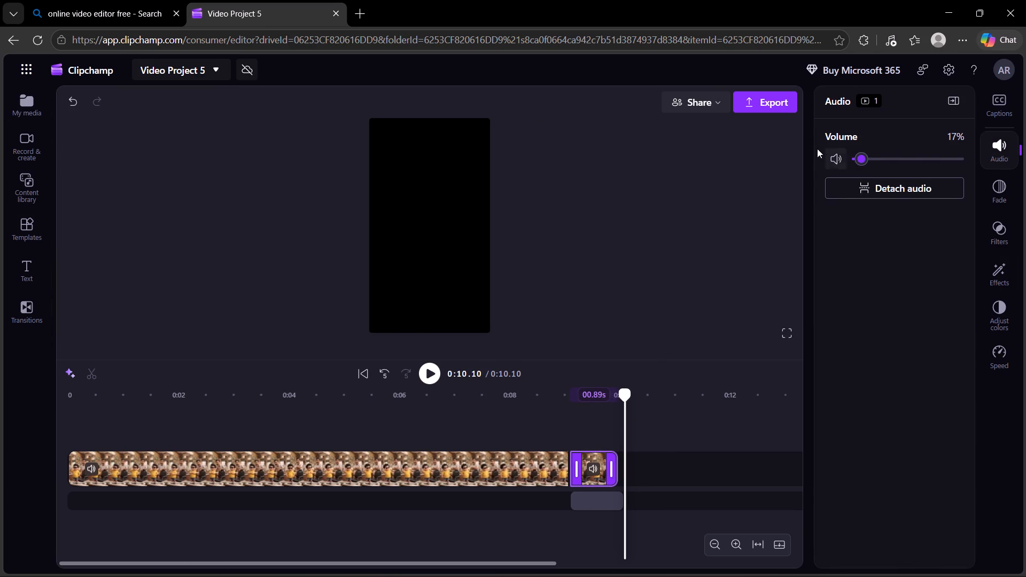
Trim the audio clip's end to 0:10.00 to match the video, and replay from 0:08.40 to check.
left_click(608, 502)
left_click_drag(617, 497, 617, 497)
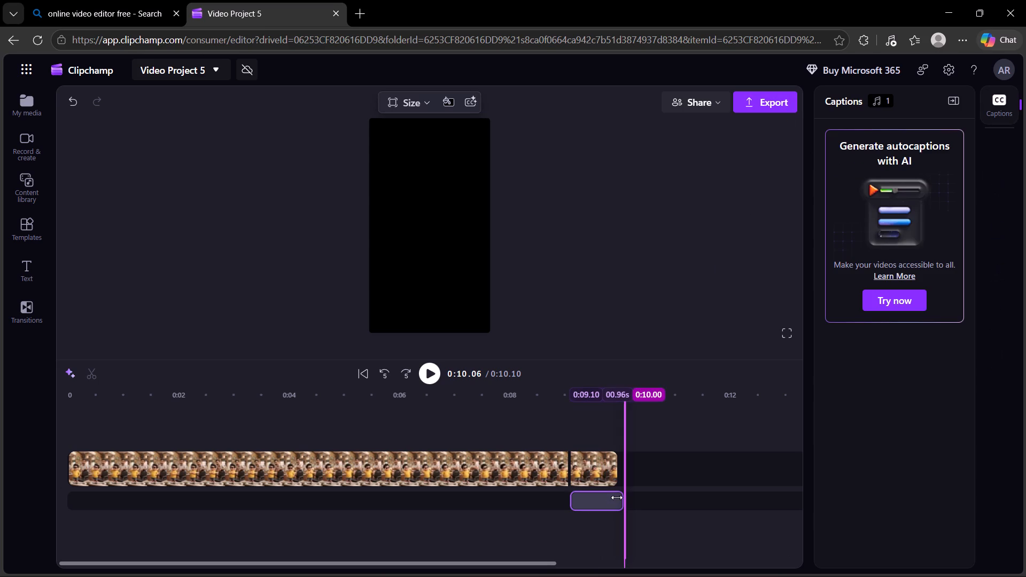
left_click_drag(617, 497, 612, 497)
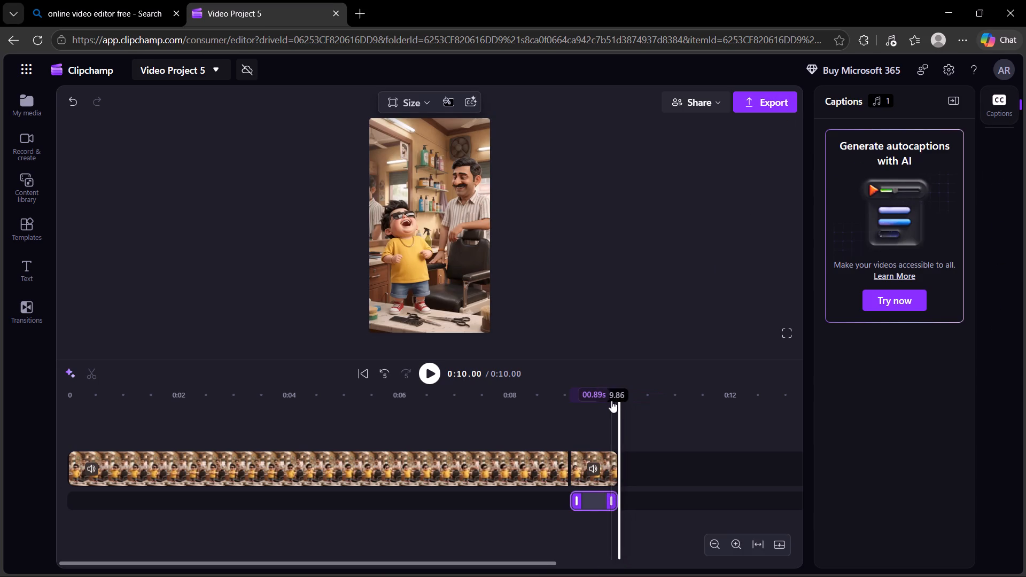
left_click_drag(621, 394, 531, 410)
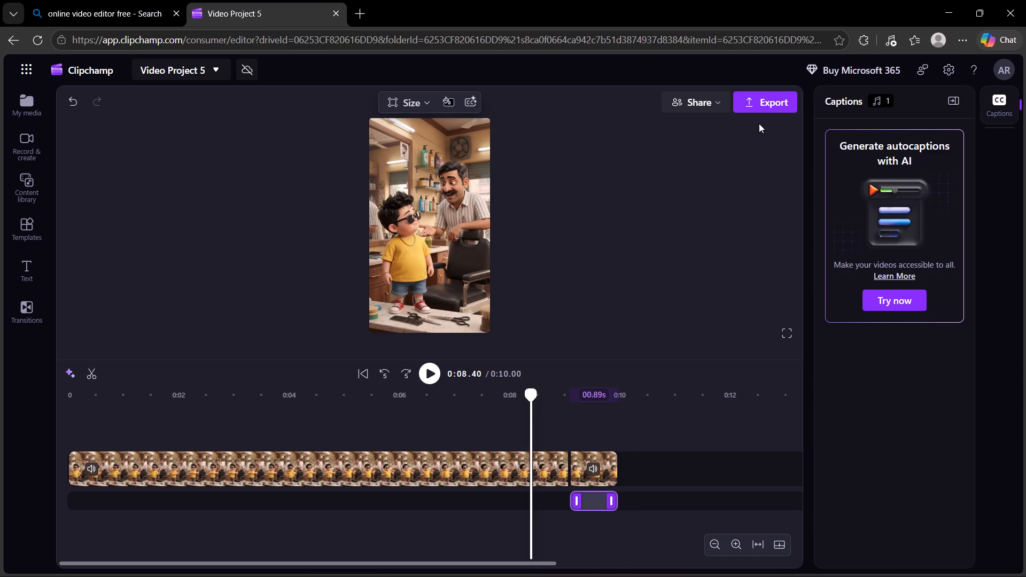
key("space")
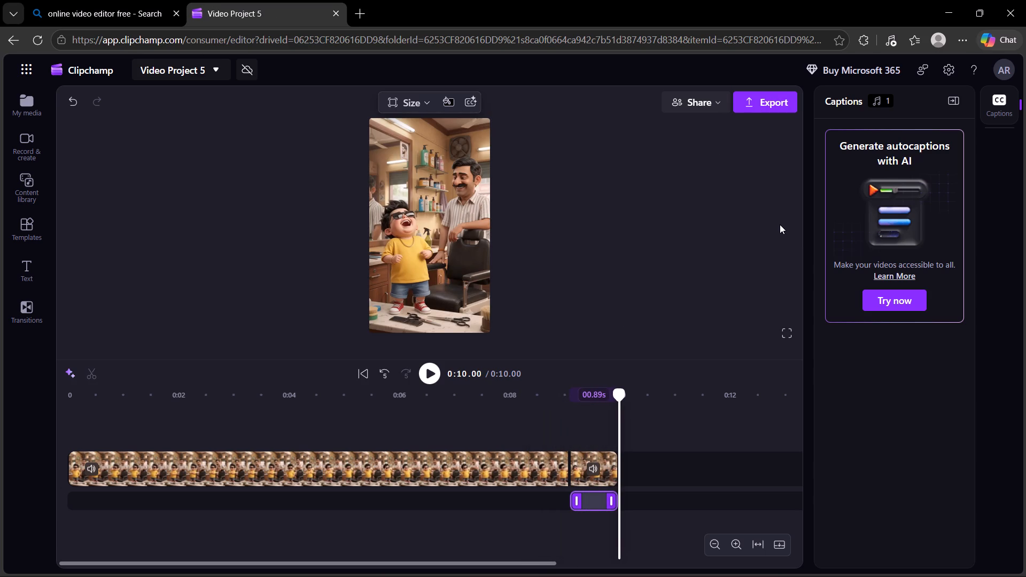
Export the video in 1080p with the file name 4.
left_click(761, 101)
left_click(640, 292)
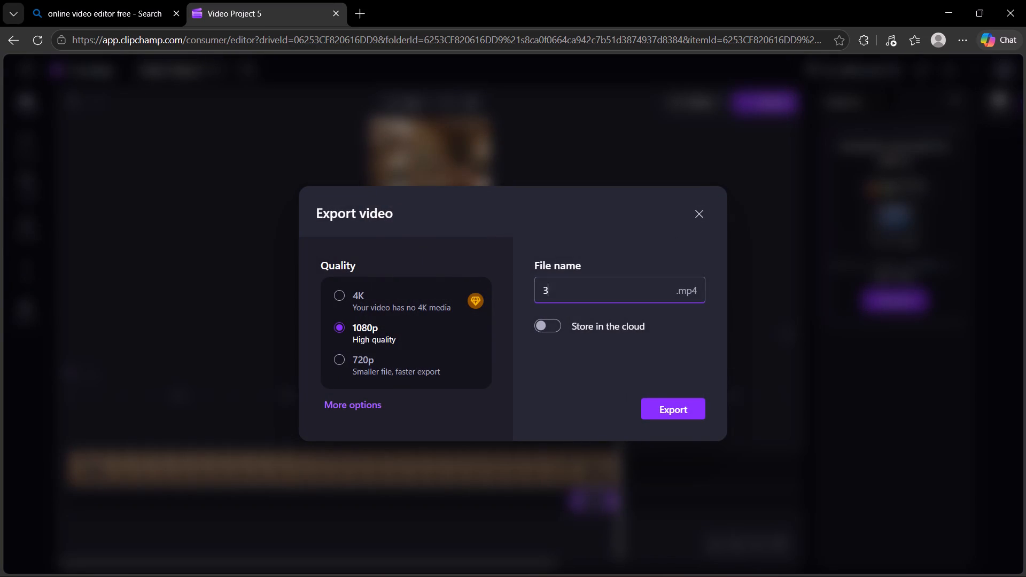
key("BackSpace")
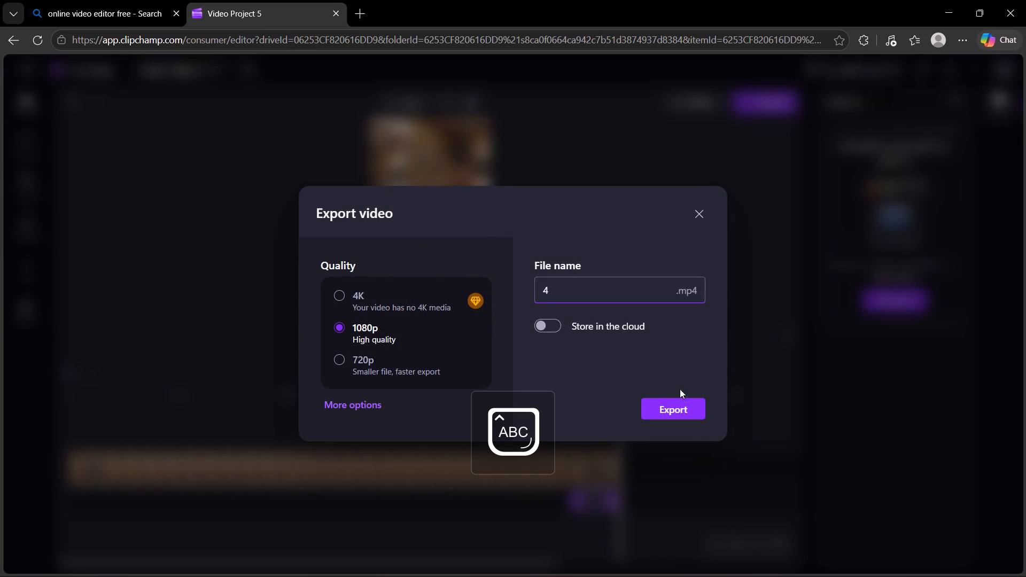
left_click(682, 399)
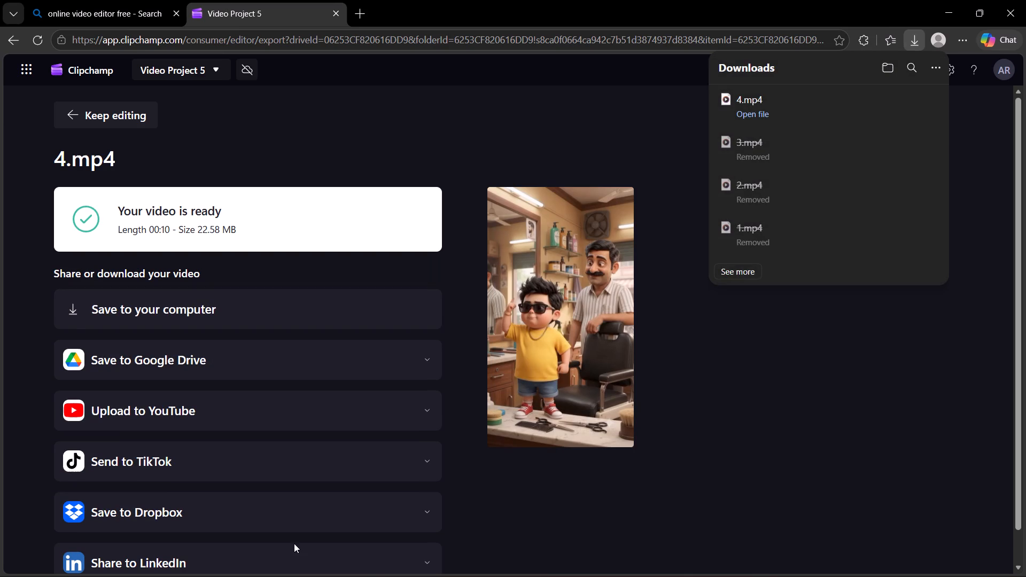
Switch to File Explorer and move the exported 4.mp4 from the Downloads folder to the Desktop.
left_click(272, 565)
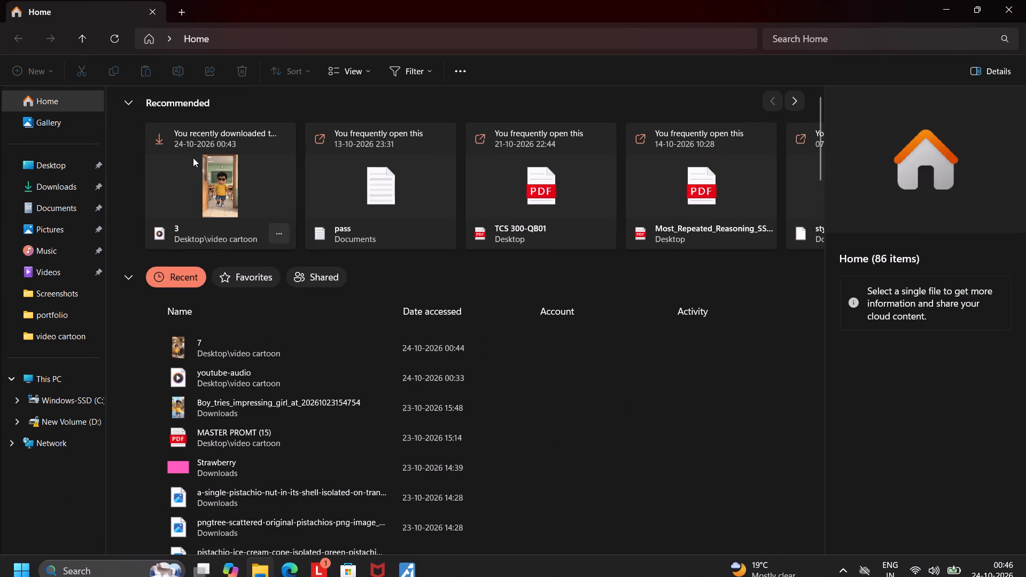
double_click(72, 198)
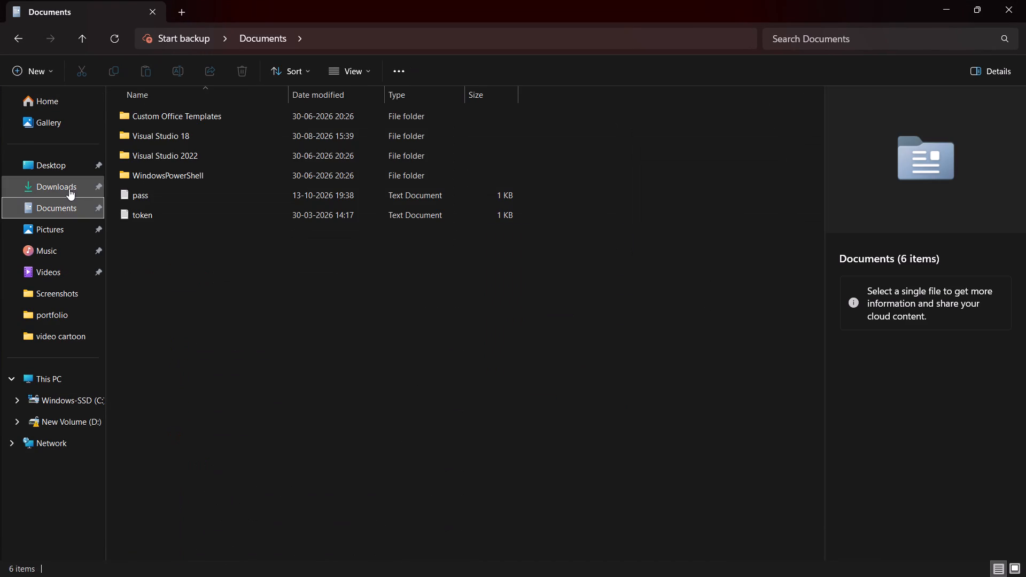
left_click(69, 188)
left_click_drag(210, 132, 229, 132)
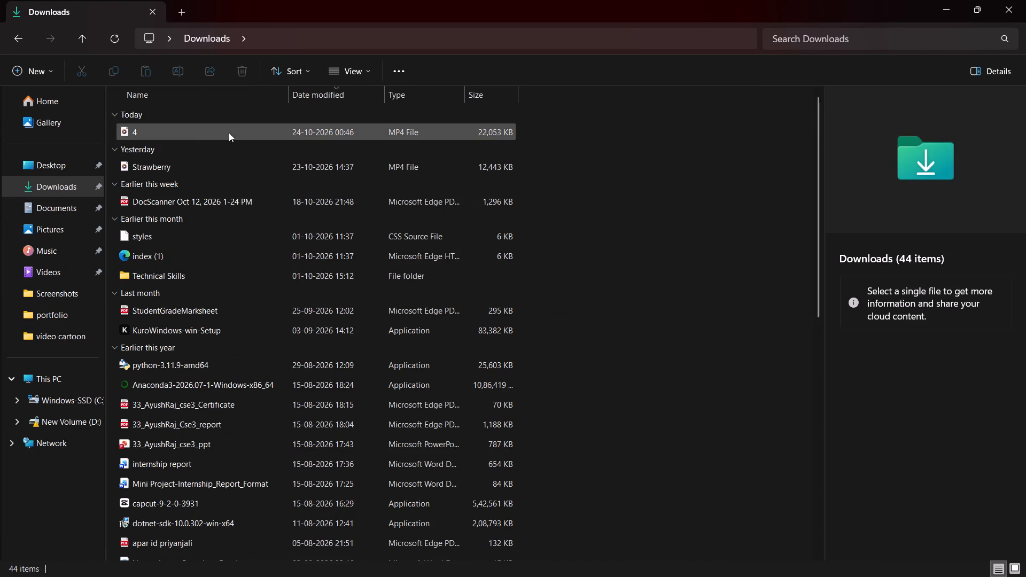
left_click_drag(229, 132, 293, 137)
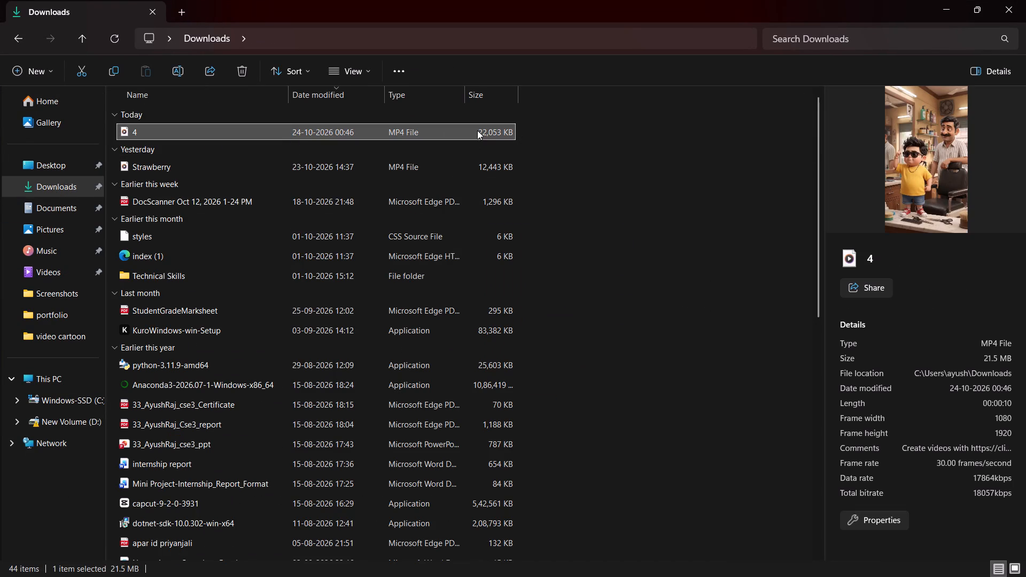
left_click_drag(478, 130, 51, 178)
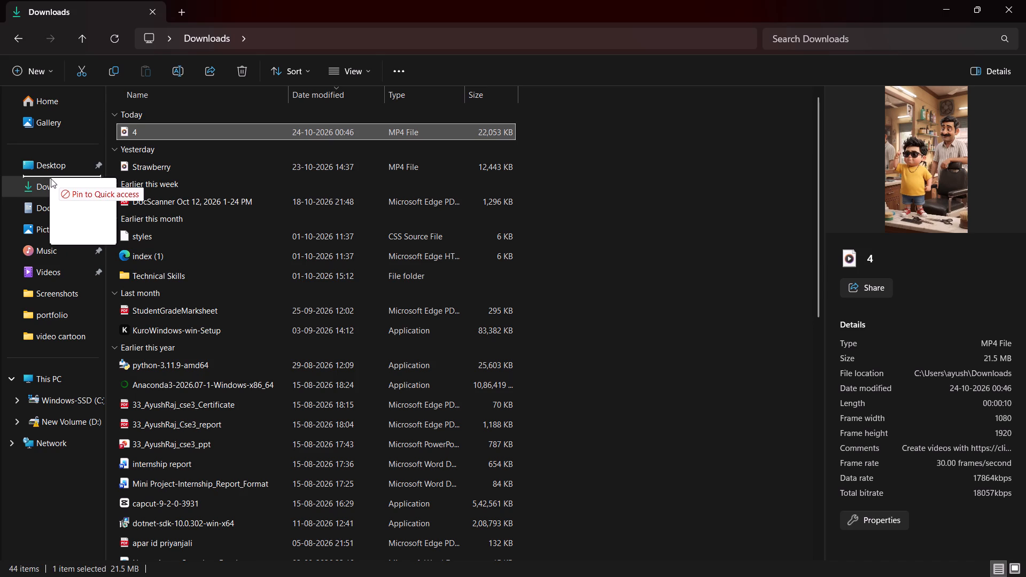
Move the exported video 4 from Downloads to the Desktop, and from there into the video cartoon folder.
left_click_drag(51, 178, 51, 167)
left_click(56, 159)
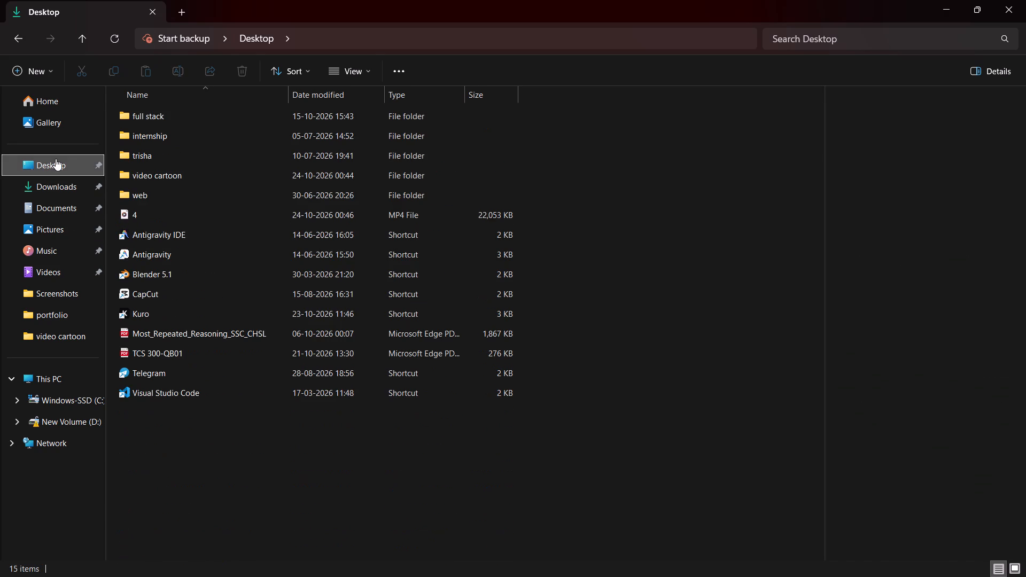
left_click_drag(162, 214, 164, 143)
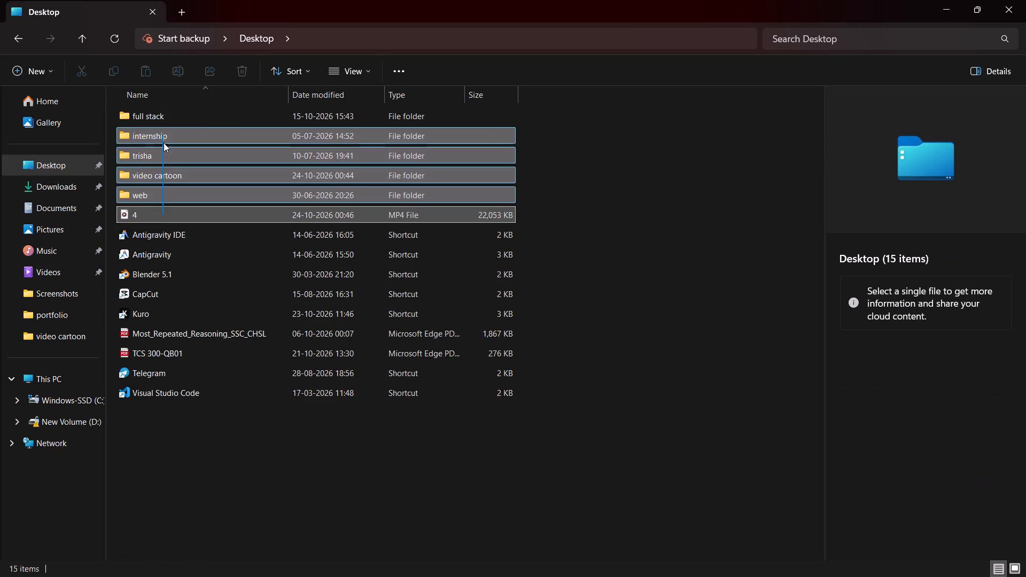
left_click_drag(164, 143, 171, 226)
left_click_drag(608, 264, 629, 249)
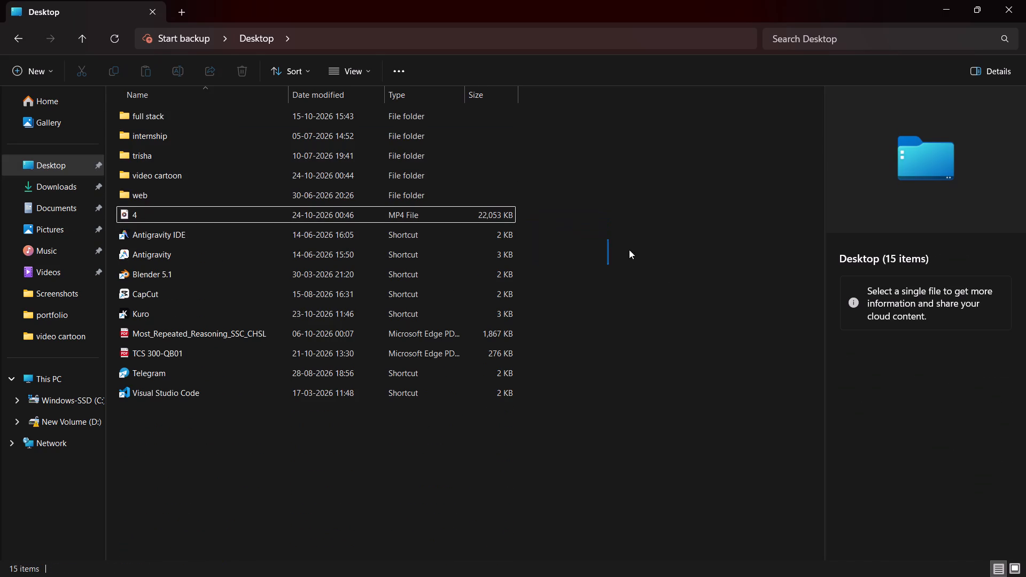
left_click_drag(629, 249, 662, 269)
left_click_drag(479, 212, 60, 180)
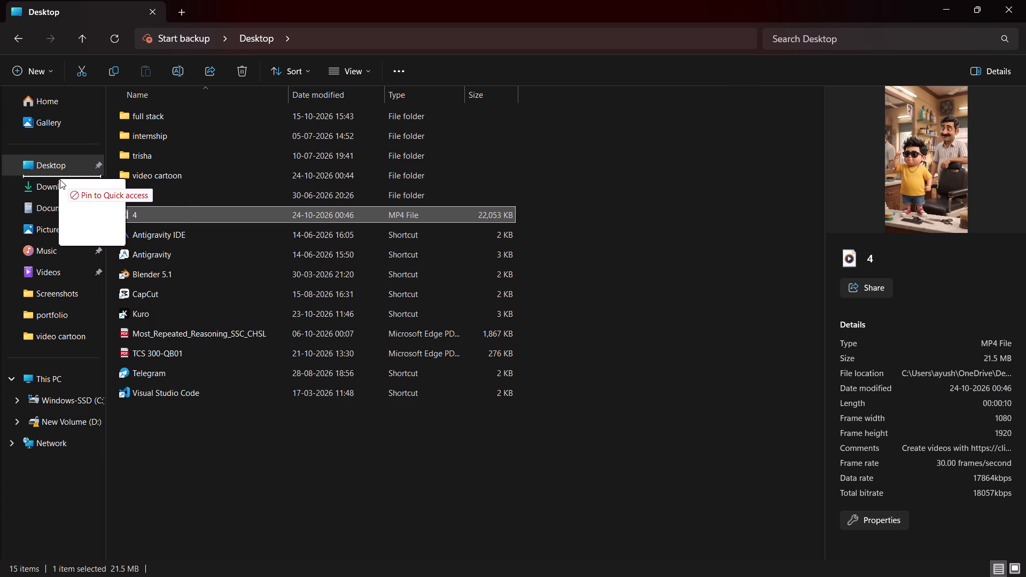
left_click_drag(60, 180, 172, 166)
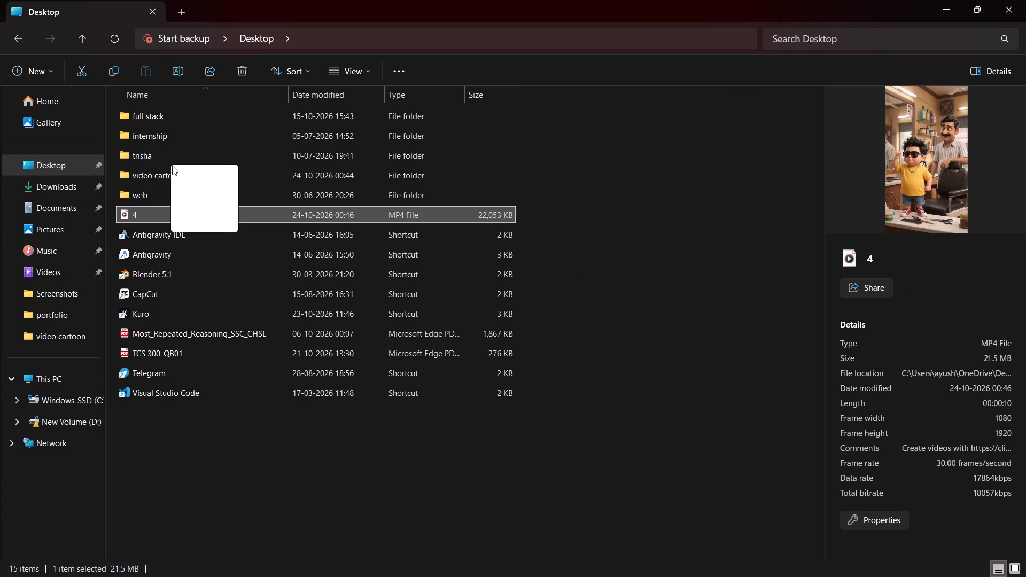
left_click_drag(172, 166, 174, 175)
Open the video cartoon folder and delete the item listed directly below video 4.
double_click(174, 175)
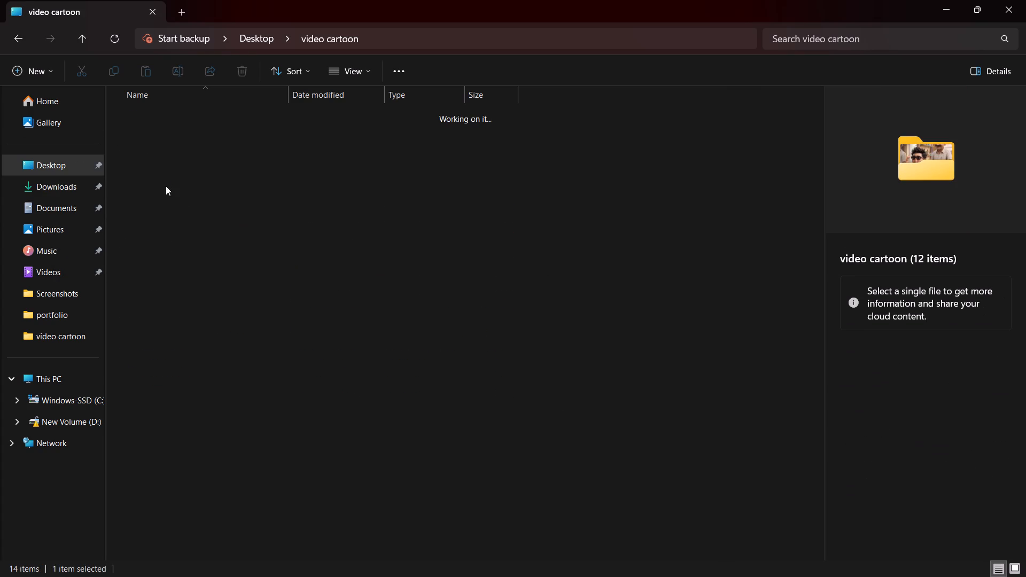
left_click(163, 192)
key("Delete")
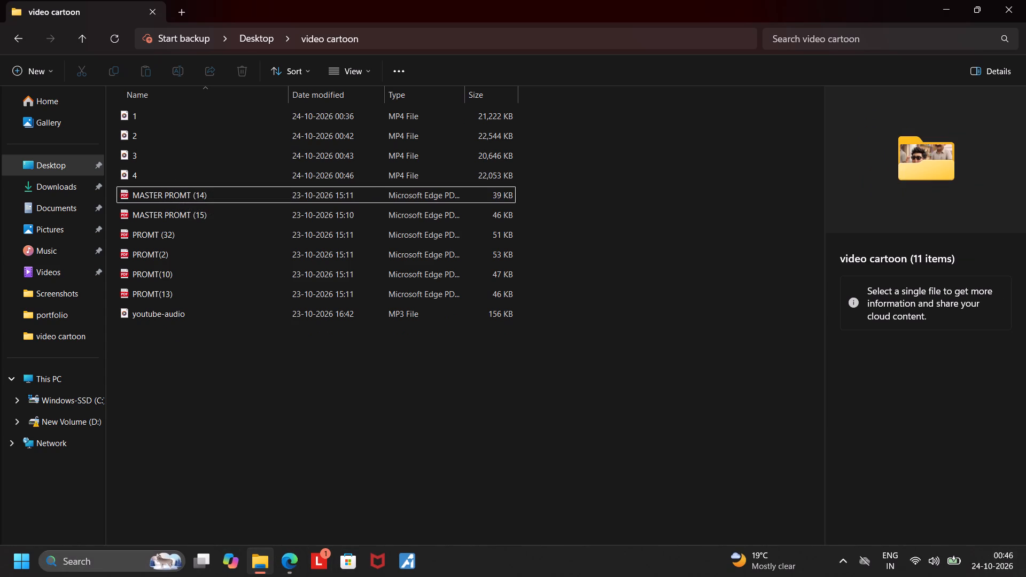
Search Windows for the WhatsApp app.
left_click(82, 562)
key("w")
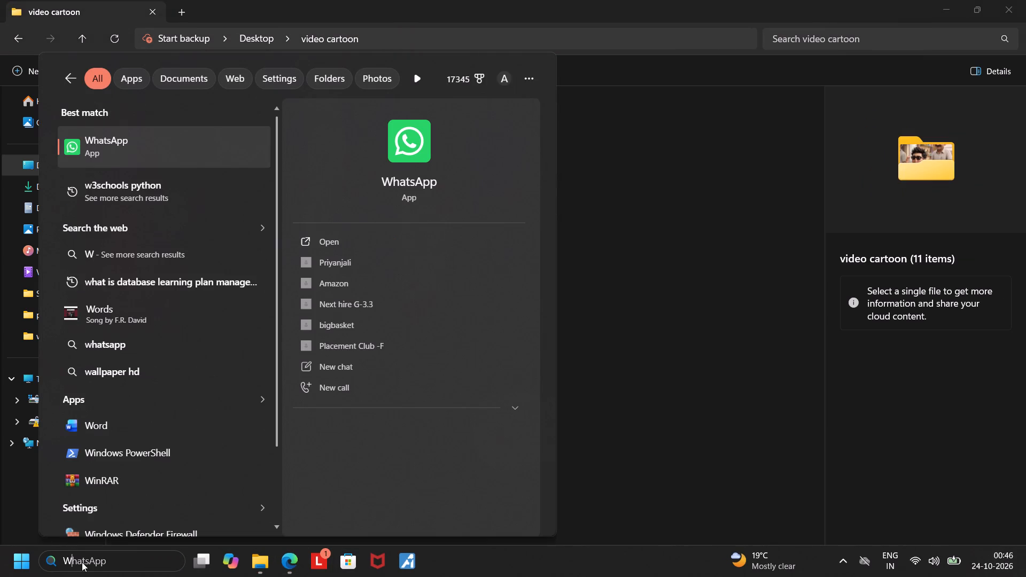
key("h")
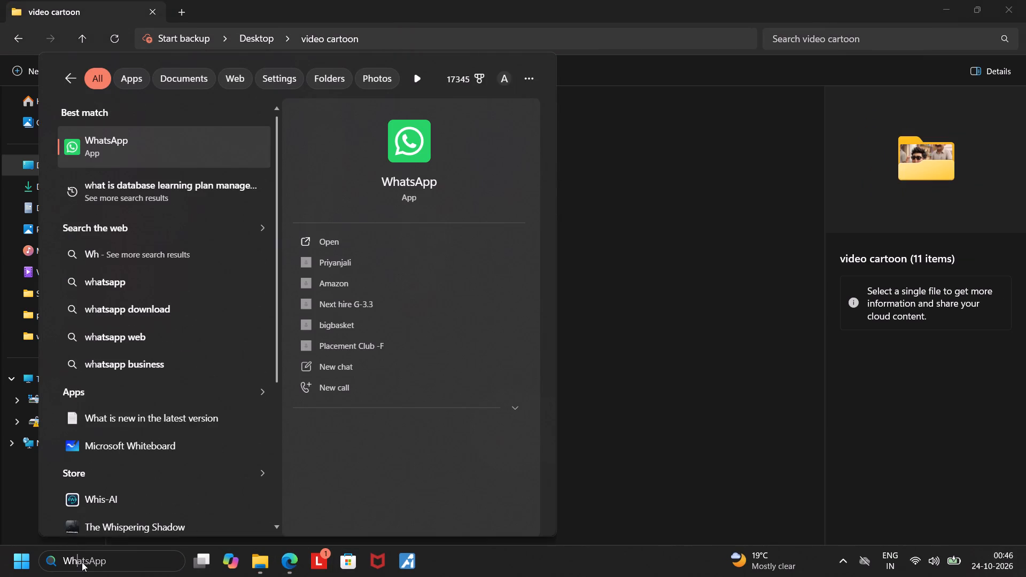
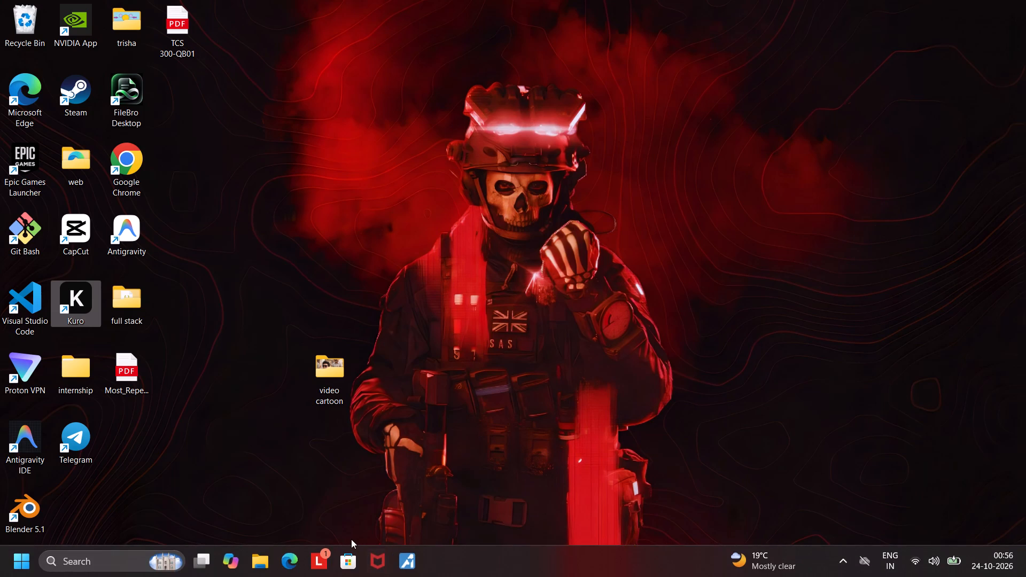
Open the Microsoft Edge browser from the desktop.
left_click(307, 576)
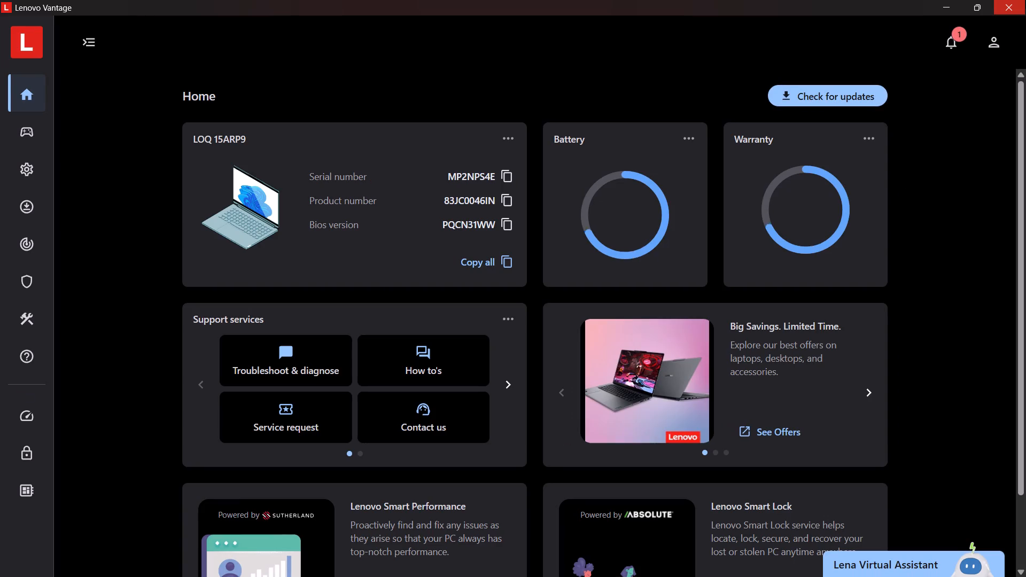
left_click(1025, 0)
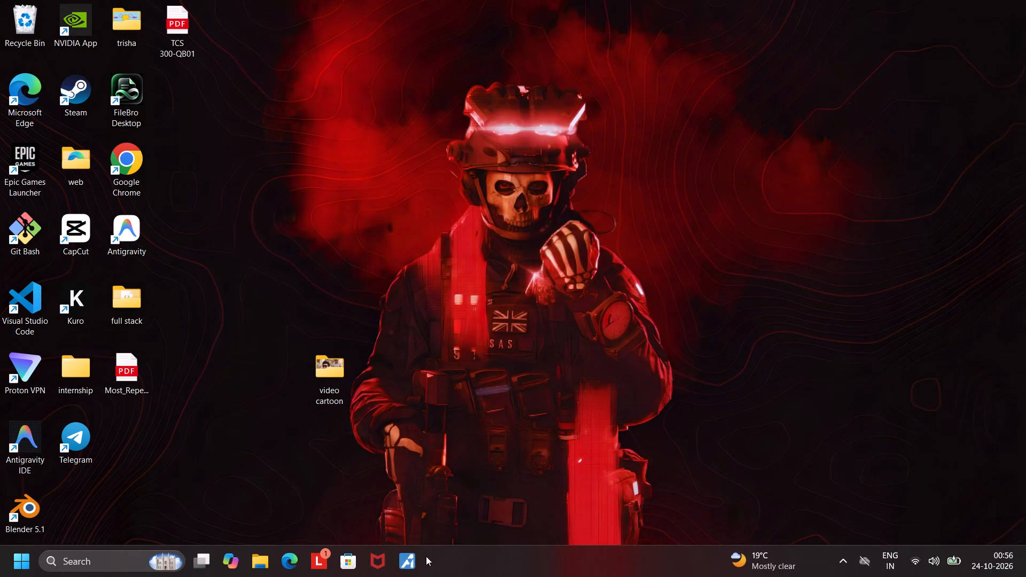
left_click(282, 561)
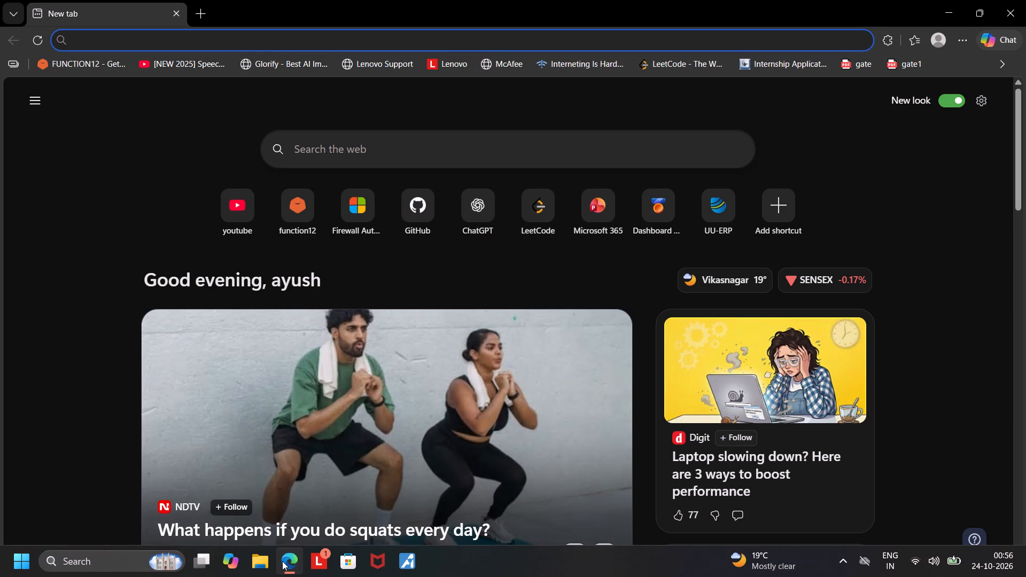
Delete videos 1, 2, 3 and 4 from the video cartoon folder on the desktop, and close the folder.
double_click(332, 374)
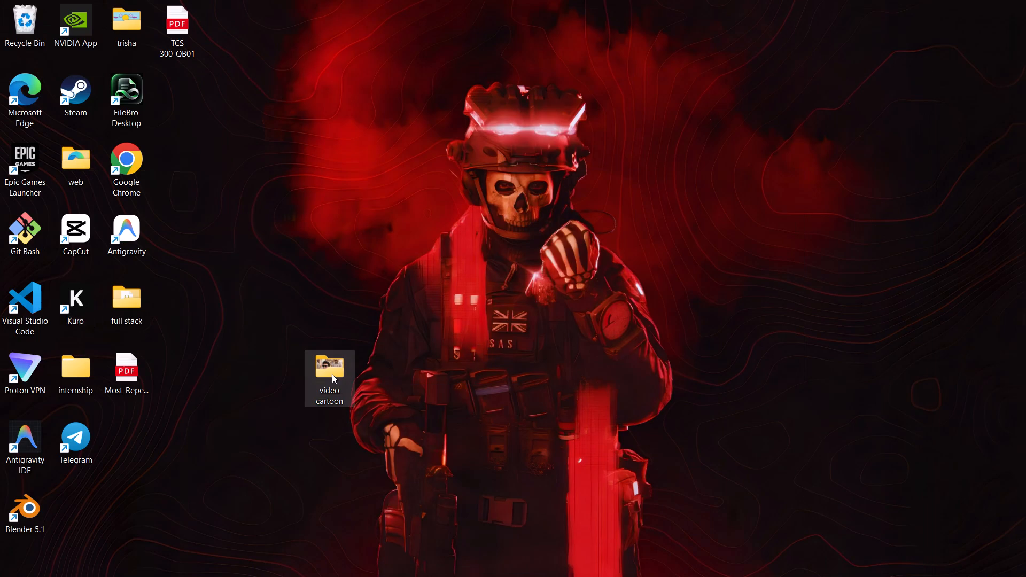
left_click(165, 143)
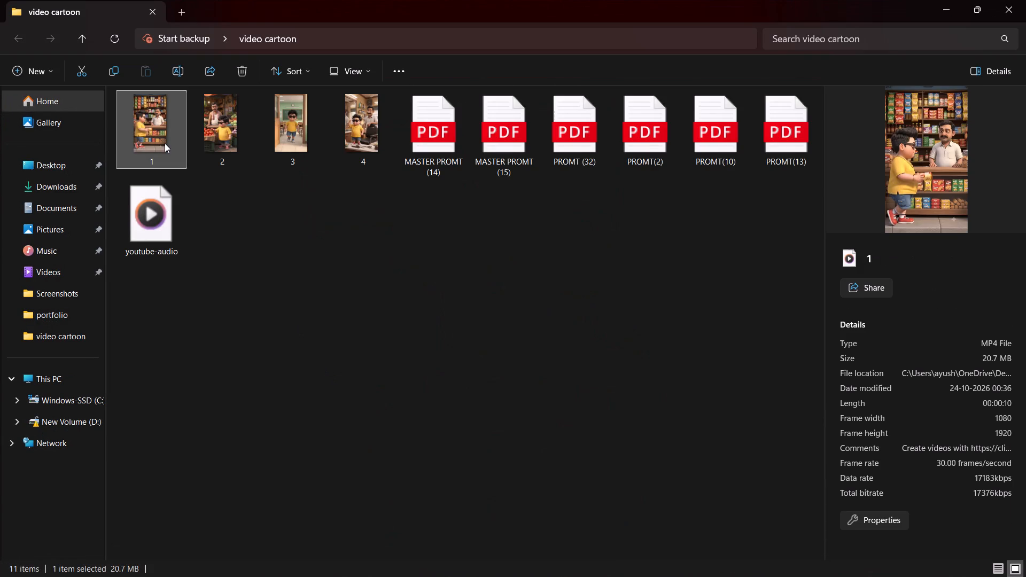
left_click_drag(226, 141, 269, 137, "shift")
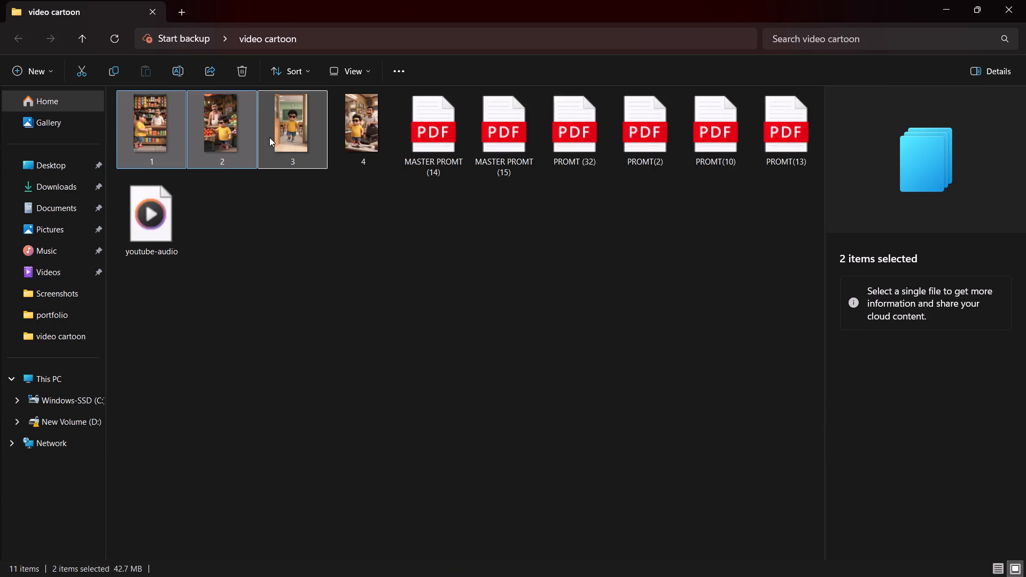
left_click(269, 137, "shift")
left_click(341, 123, "shift")
key("Delete")
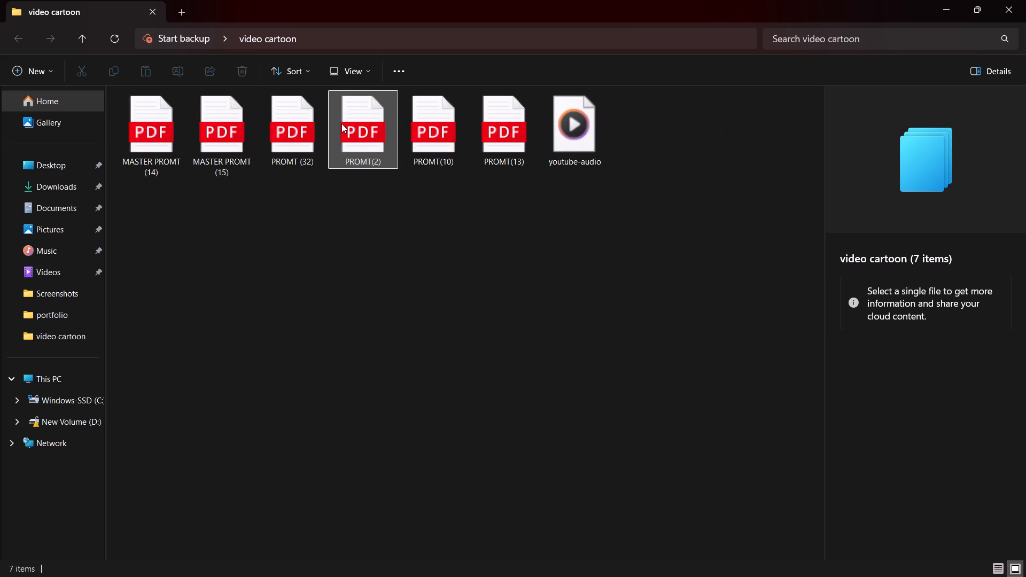
left_click(1025, 0)
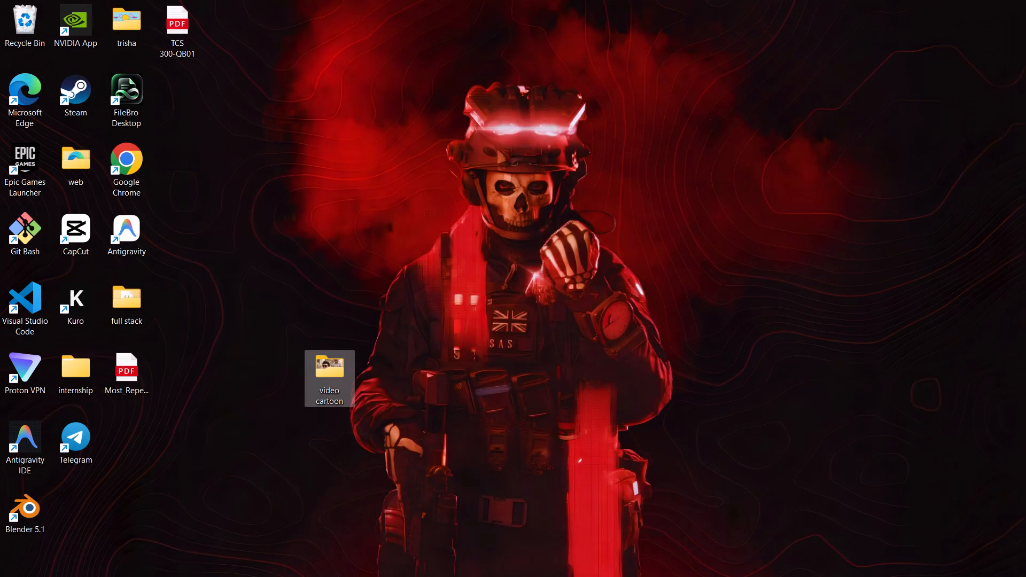
Switch to Microsoft Edge, open the LeetCode site and go to its sign-in page.
left_click(284, 567)
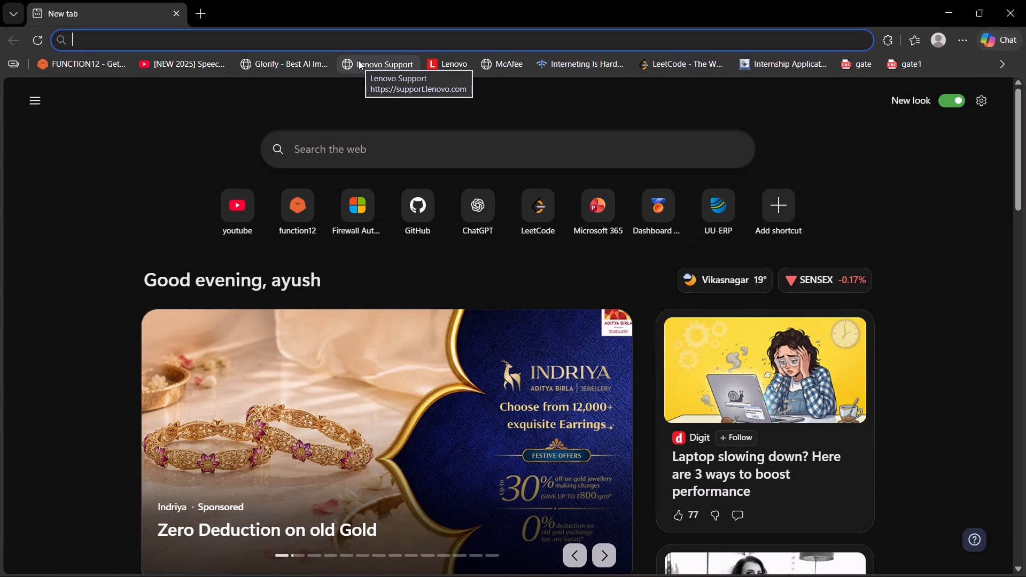
left_click(531, 215)
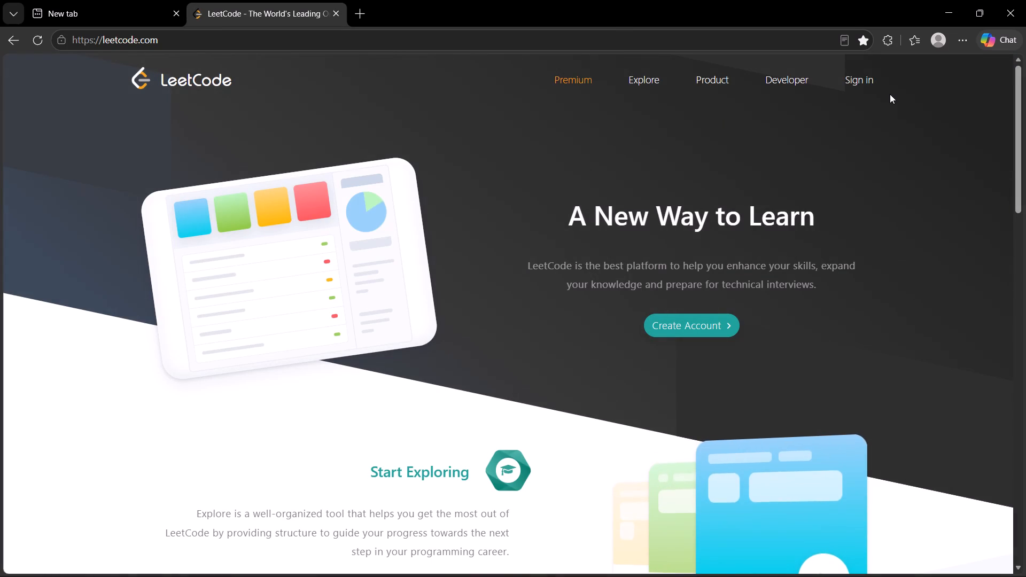
left_click(866, 84)
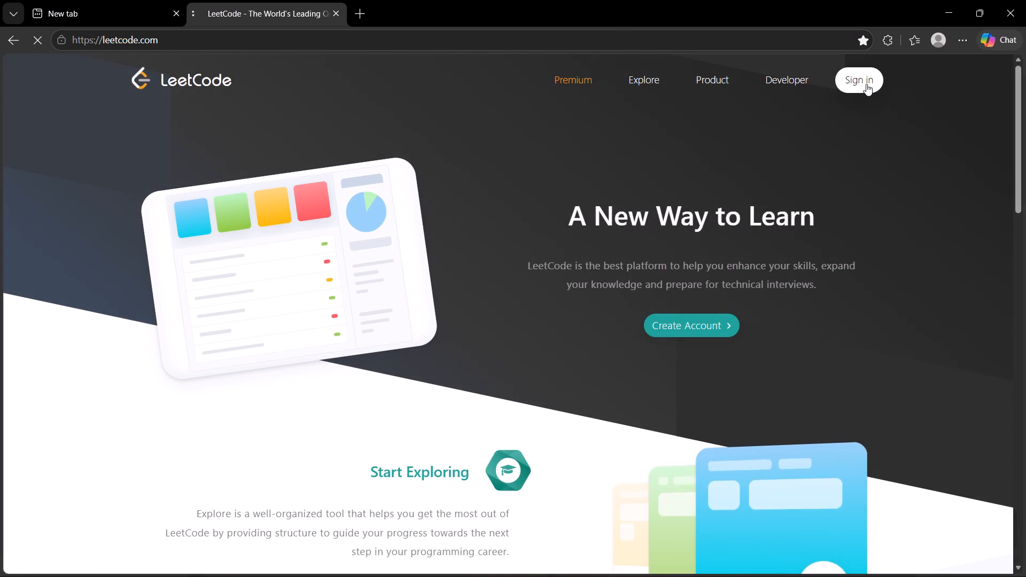